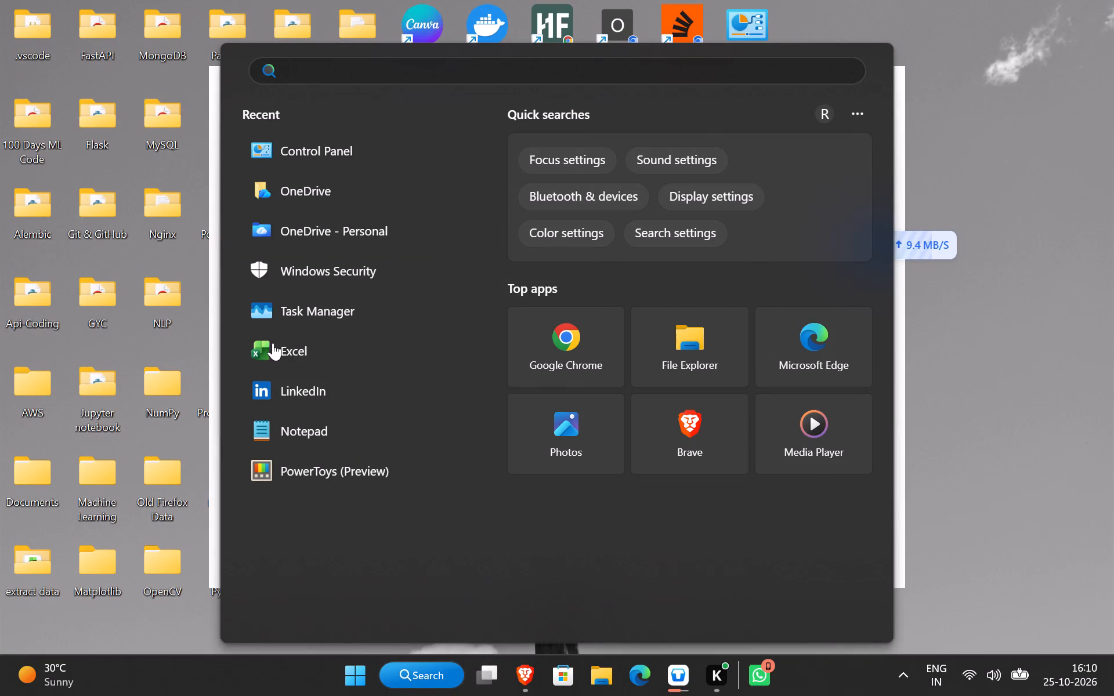
Start Excel, maximize its window and open the recent workbook flats_sorted_A_to_V_rows_intact.
left_click(285, 354)
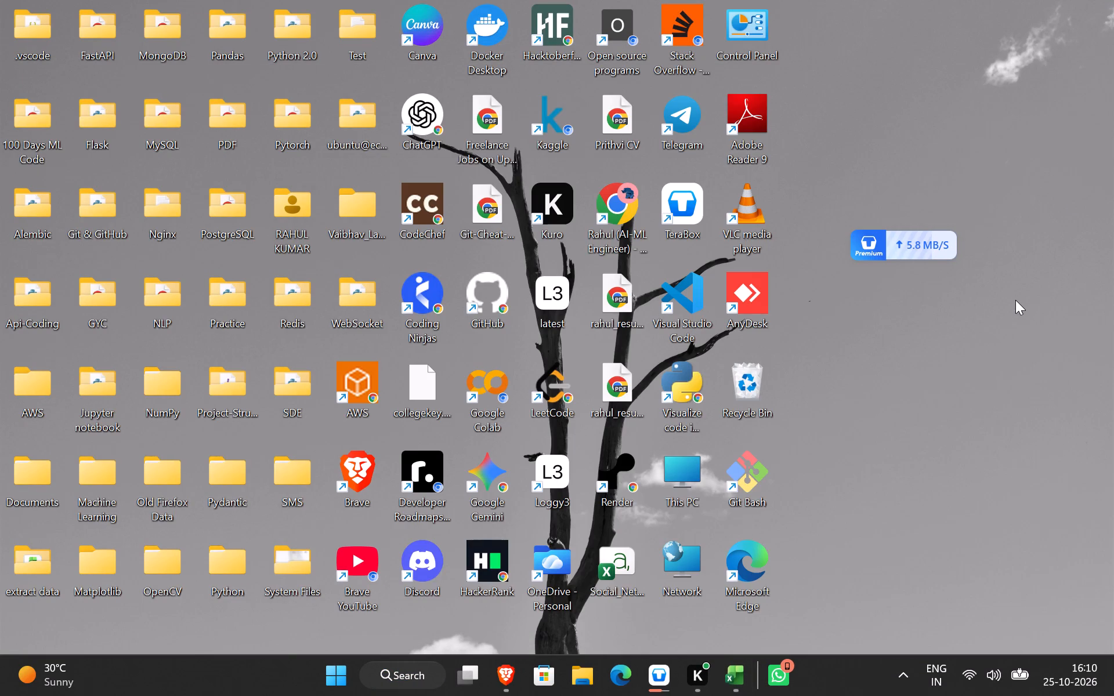
left_click(733, 675)
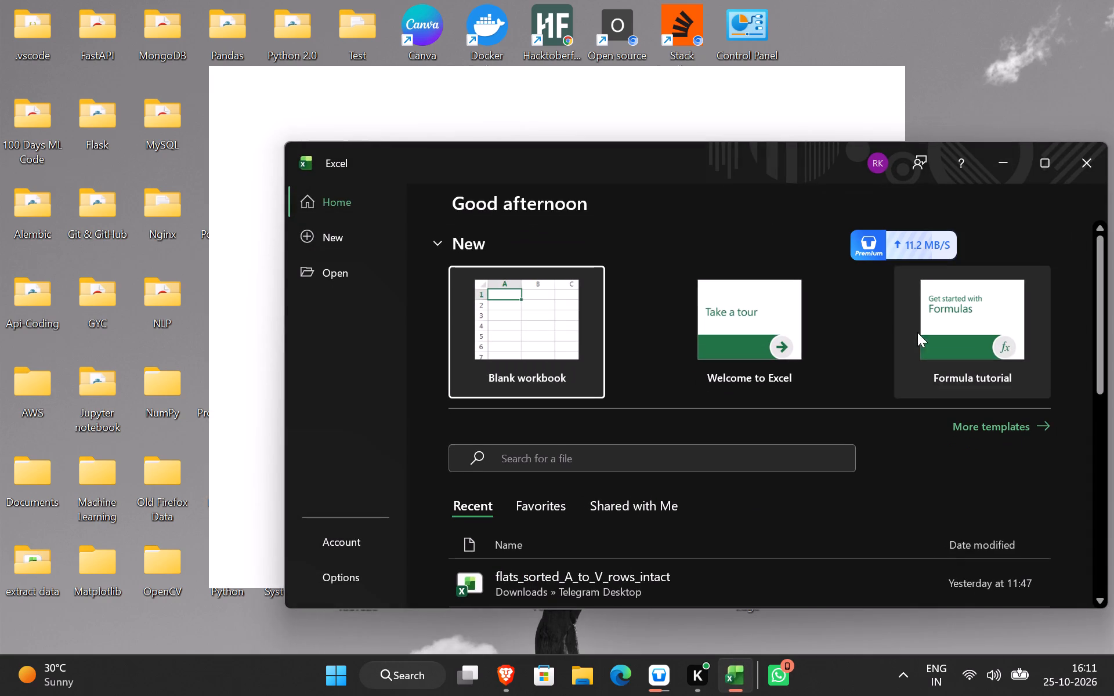
left_click(1041, 151)
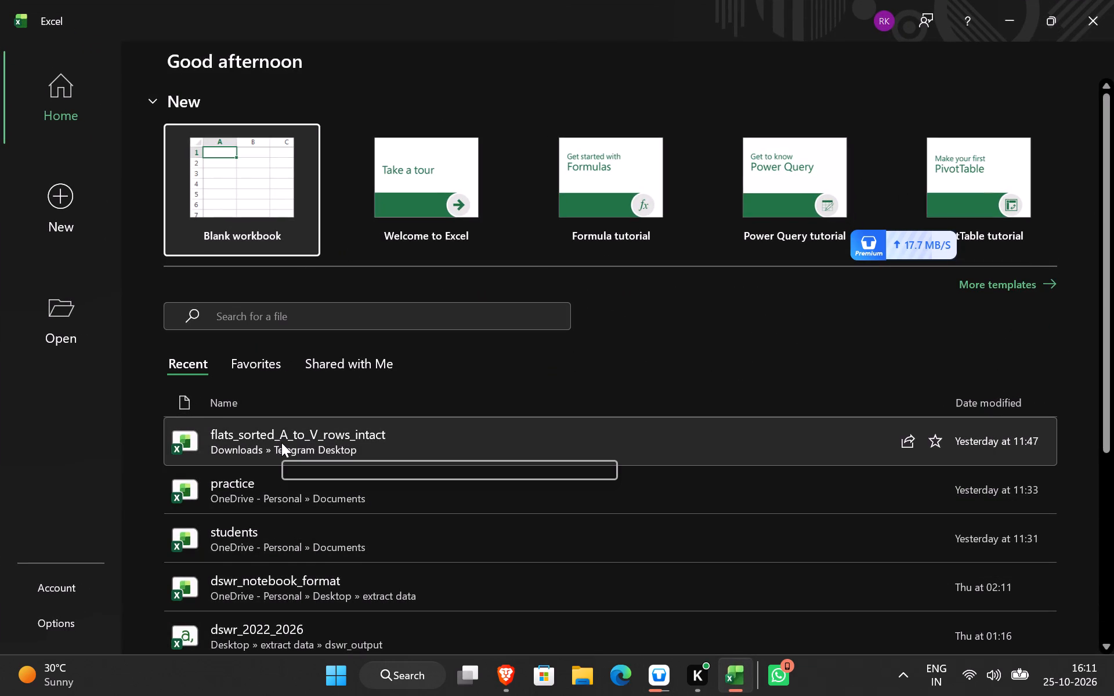
double_click(301, 438)
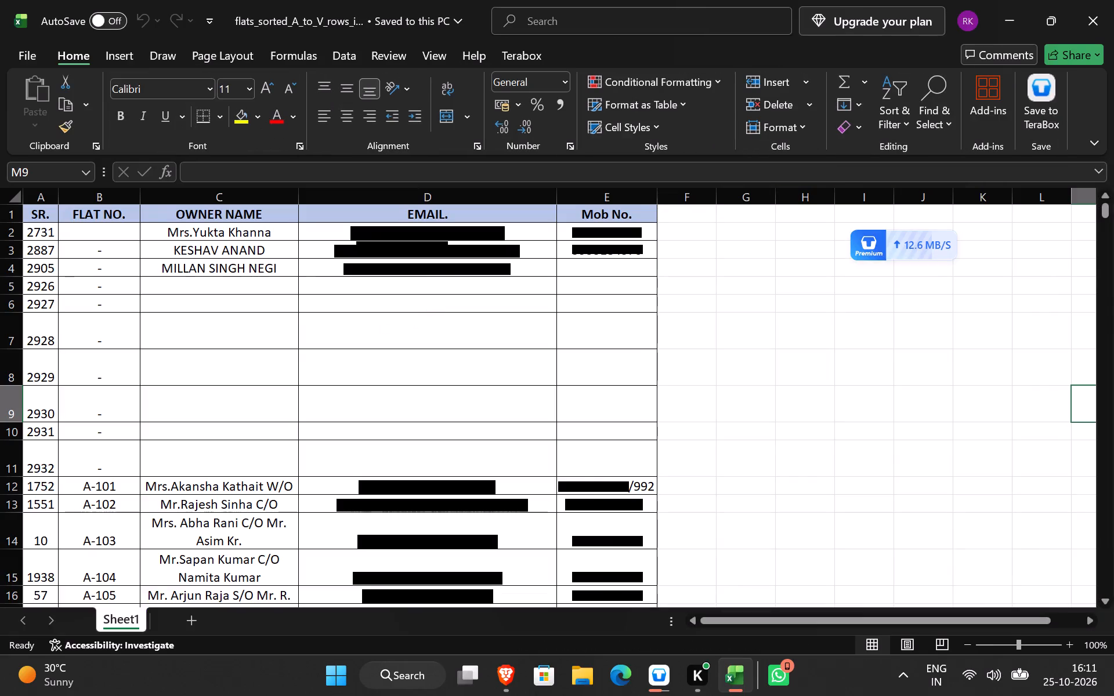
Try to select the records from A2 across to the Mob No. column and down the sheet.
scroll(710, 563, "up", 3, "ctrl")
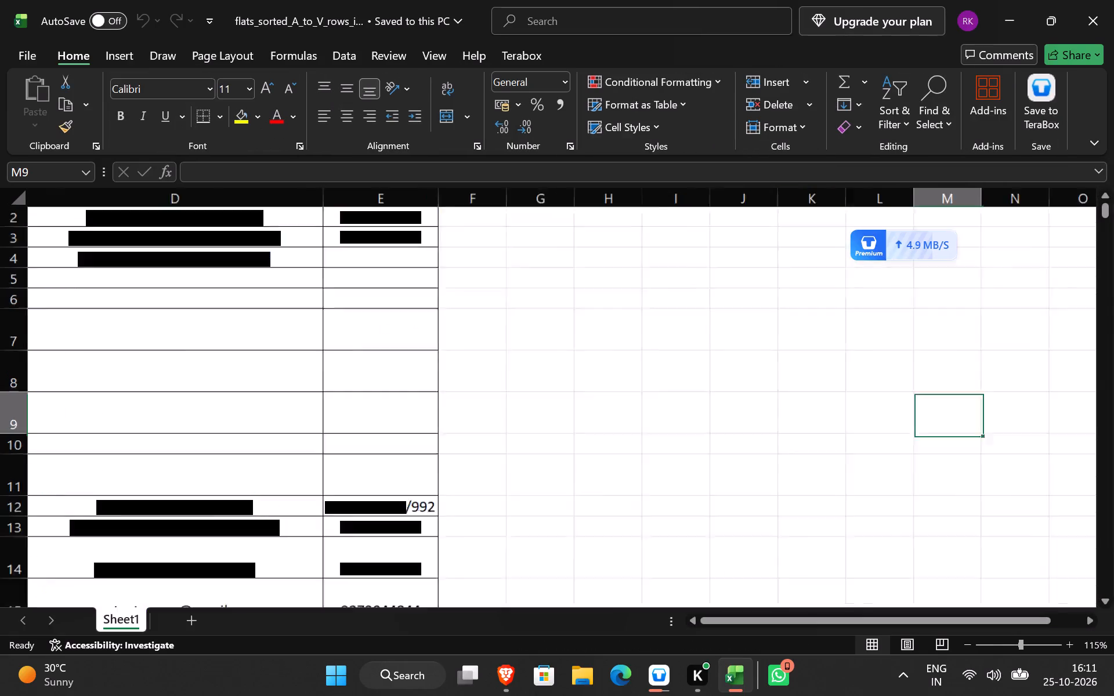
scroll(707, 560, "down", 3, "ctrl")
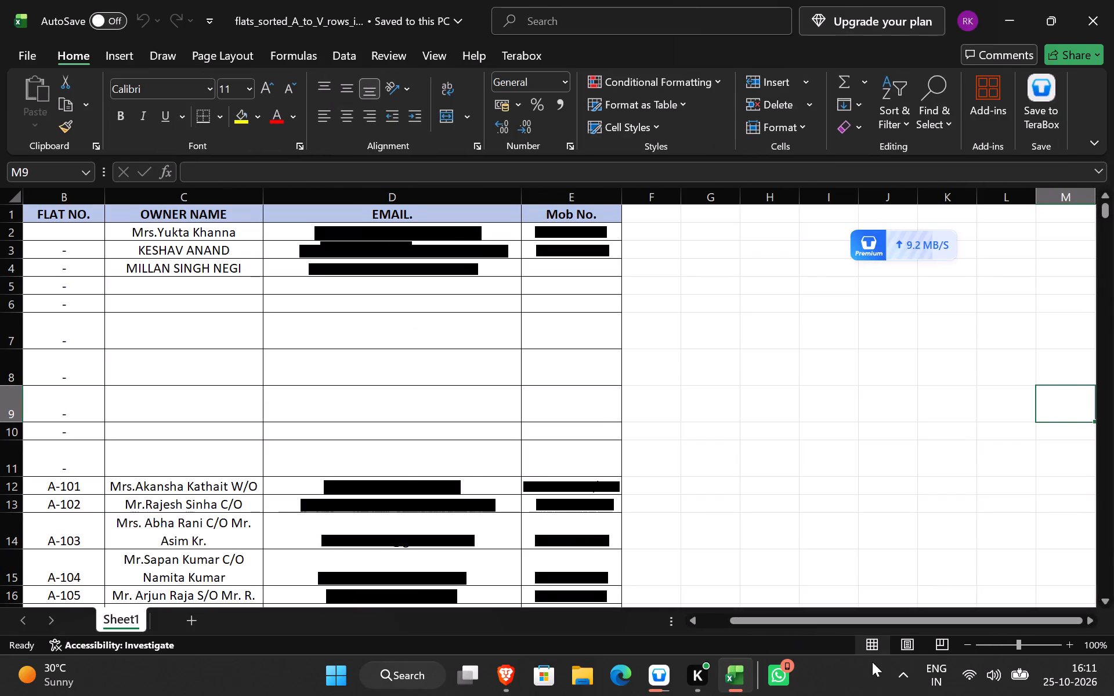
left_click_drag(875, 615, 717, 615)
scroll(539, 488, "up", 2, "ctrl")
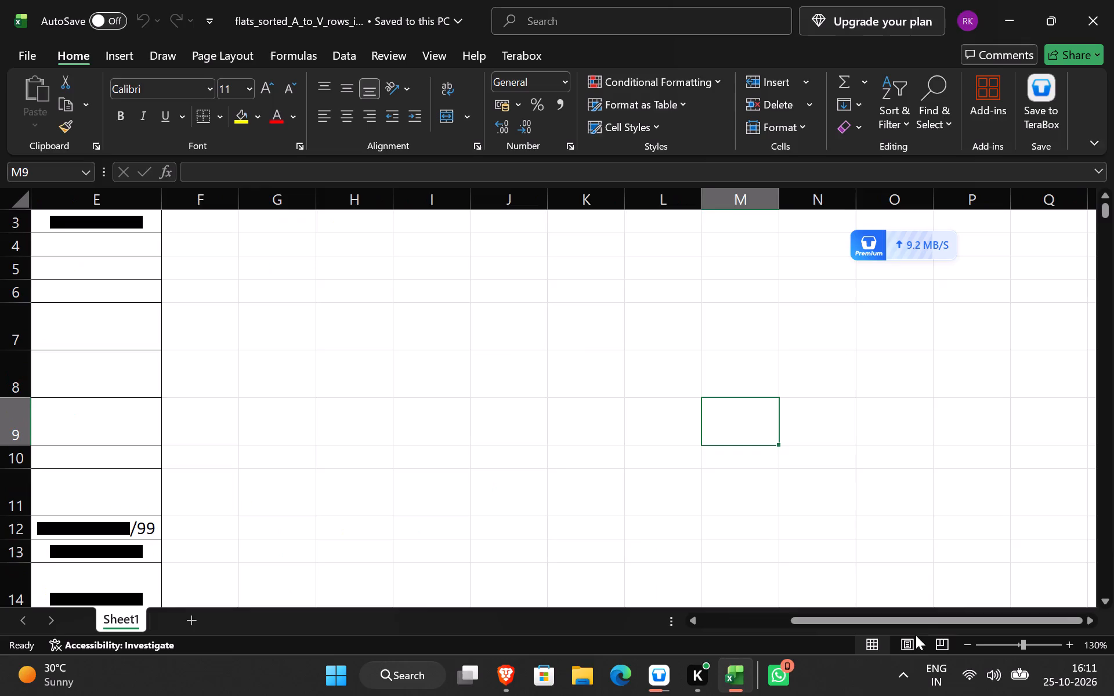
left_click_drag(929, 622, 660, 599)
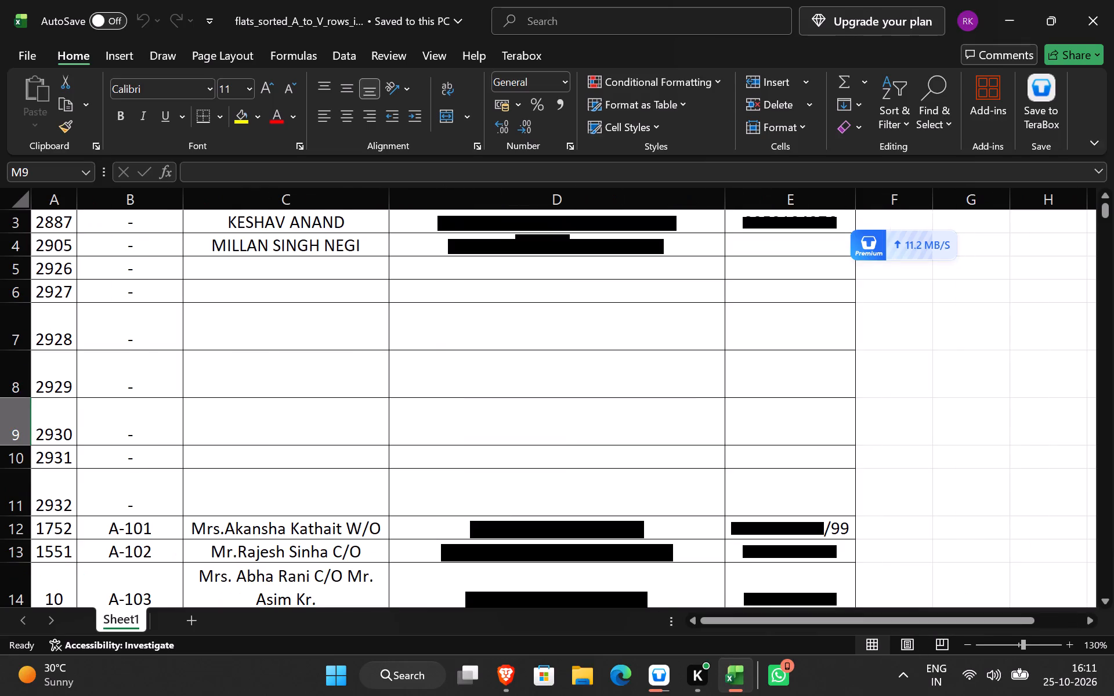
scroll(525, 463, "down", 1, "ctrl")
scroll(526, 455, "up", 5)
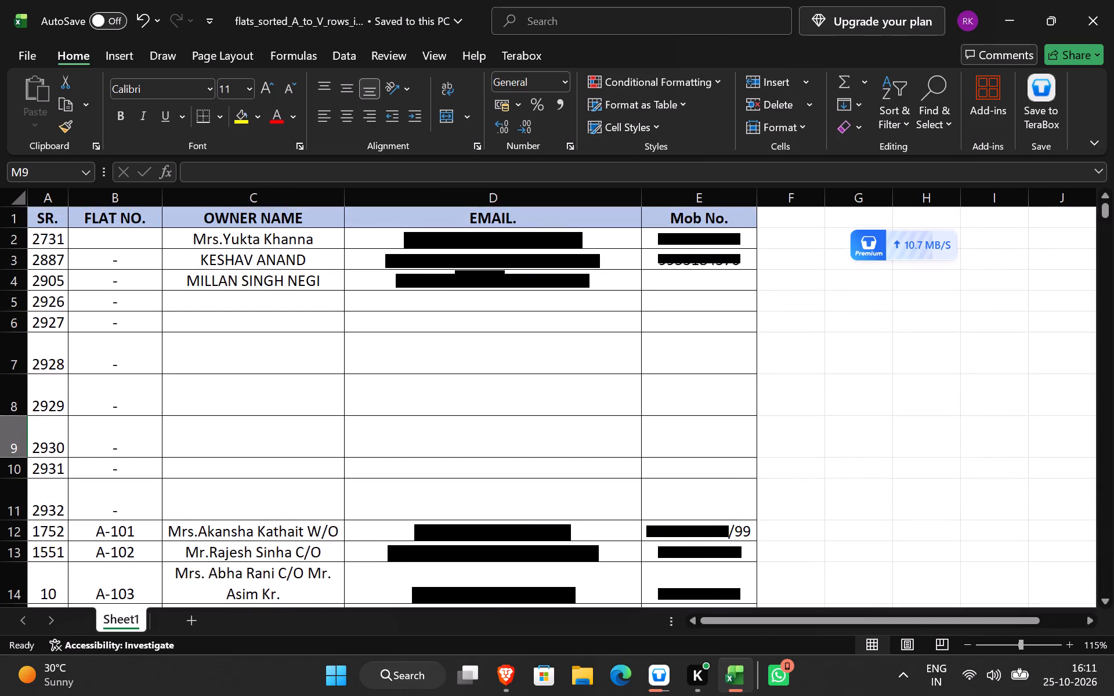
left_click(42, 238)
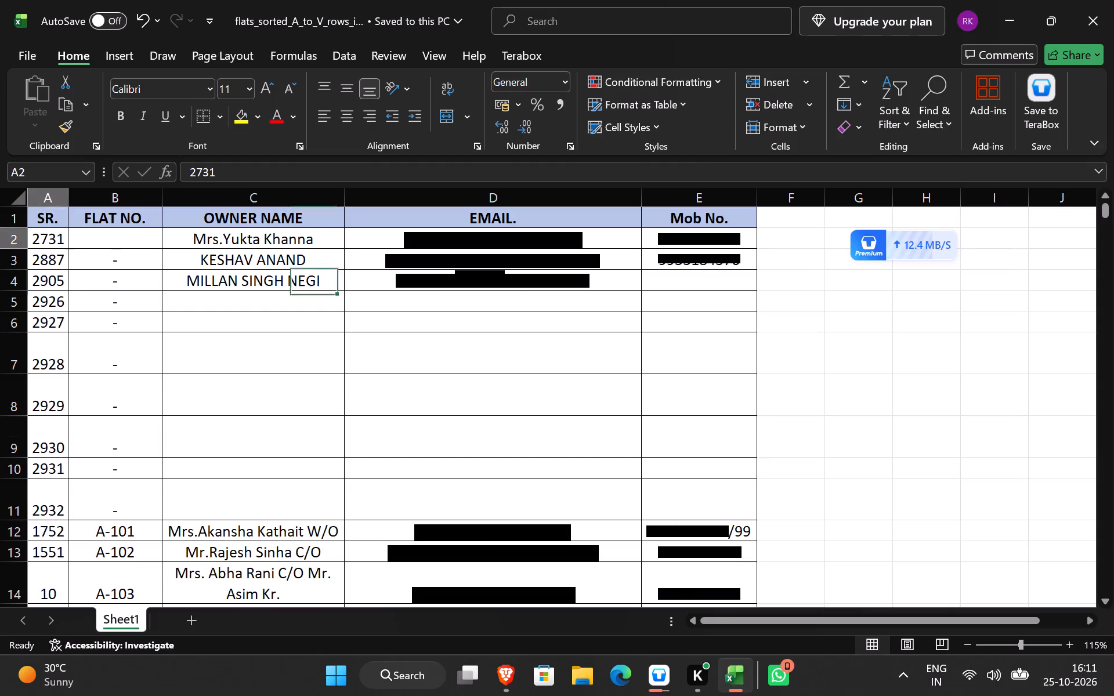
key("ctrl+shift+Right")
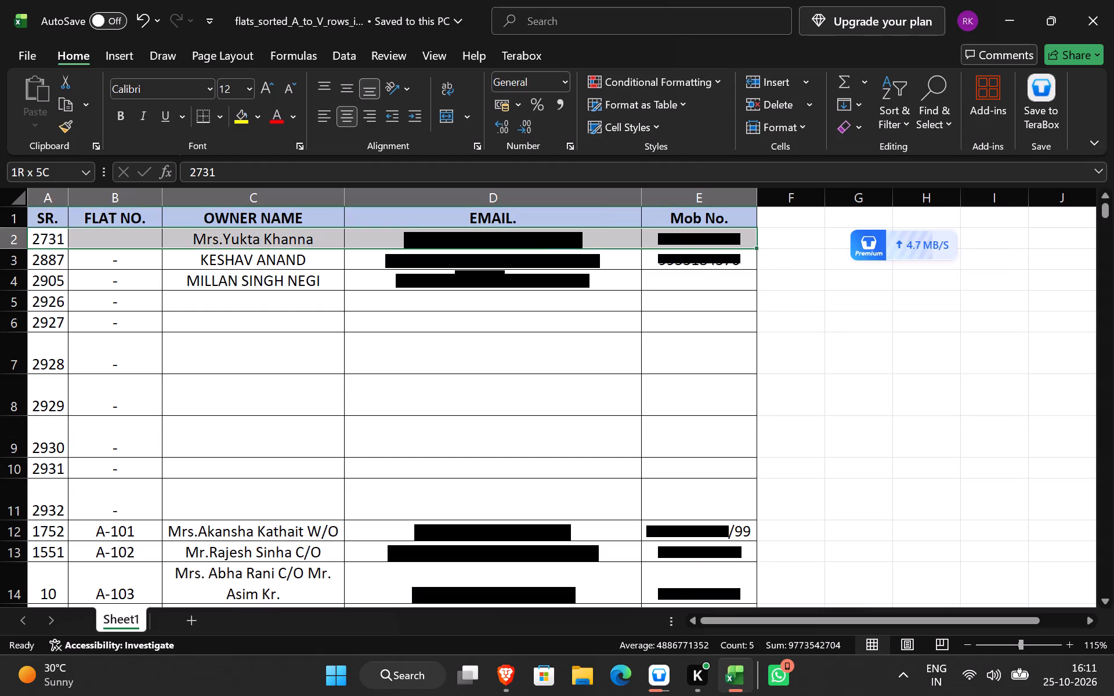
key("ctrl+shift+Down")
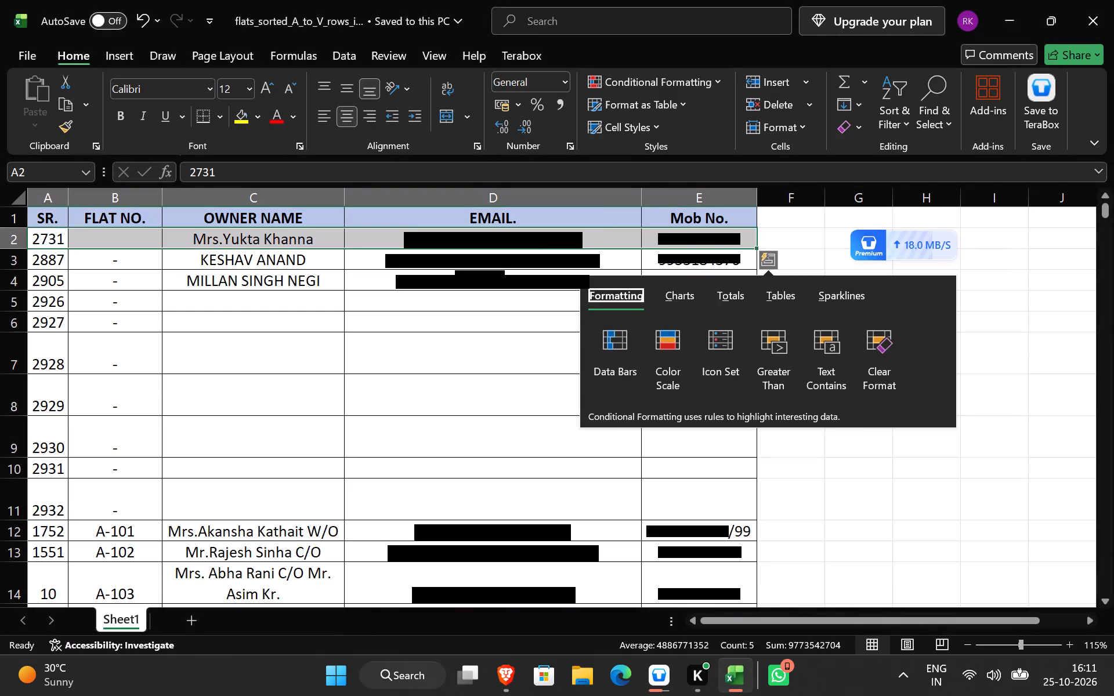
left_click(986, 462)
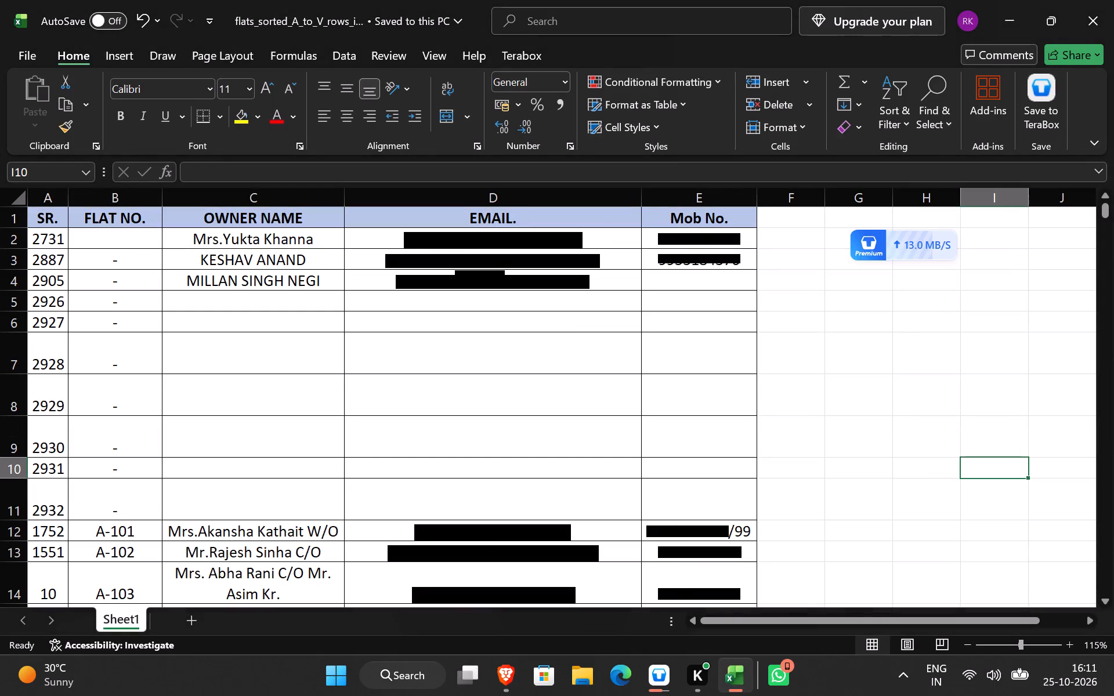
Select the records from A2 across to column E and down to the first gap in the SR. column.
left_click(62, 245)
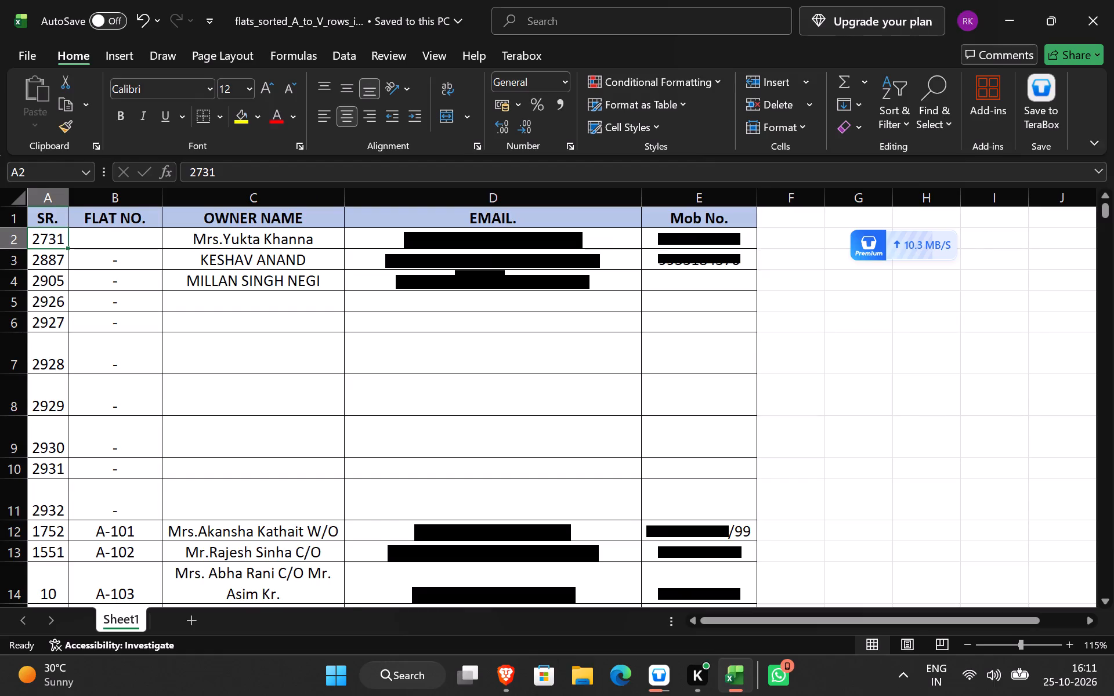
key("ctrl+shift+Right")
key("ctrl+shift+Down")
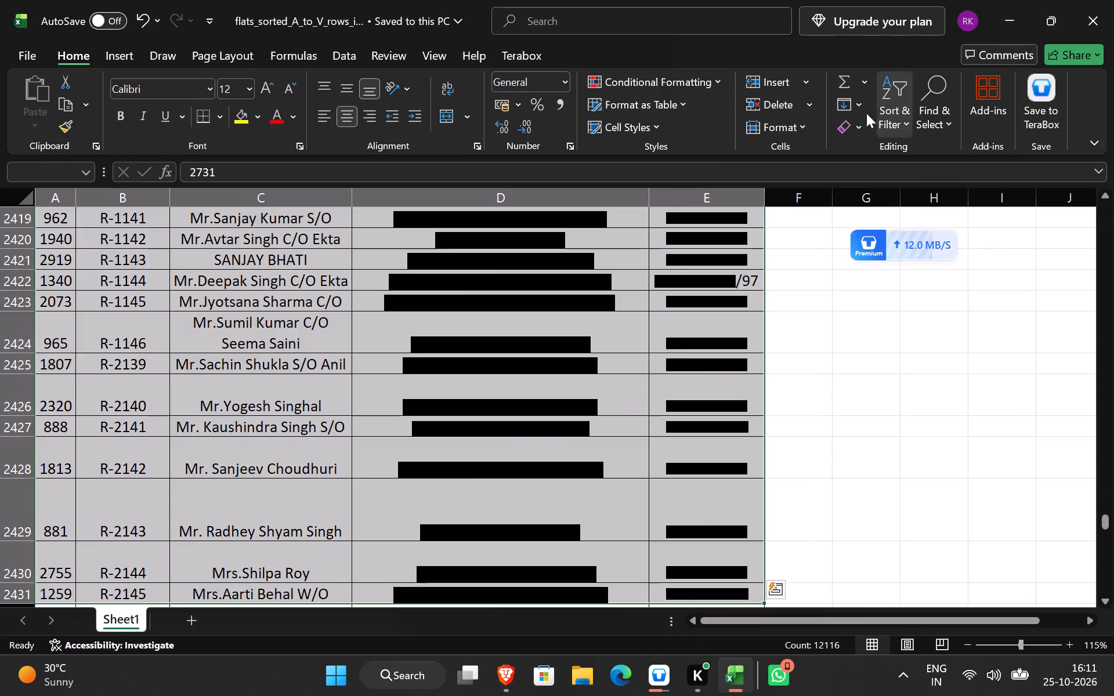
Examine where the selection ends and the records below it, return to the top of the sheet and clear the selection.
scroll(800, 290, "down", 4)
scroll(821, 375, "up", 2)
scroll(821, 375, "down", 2)
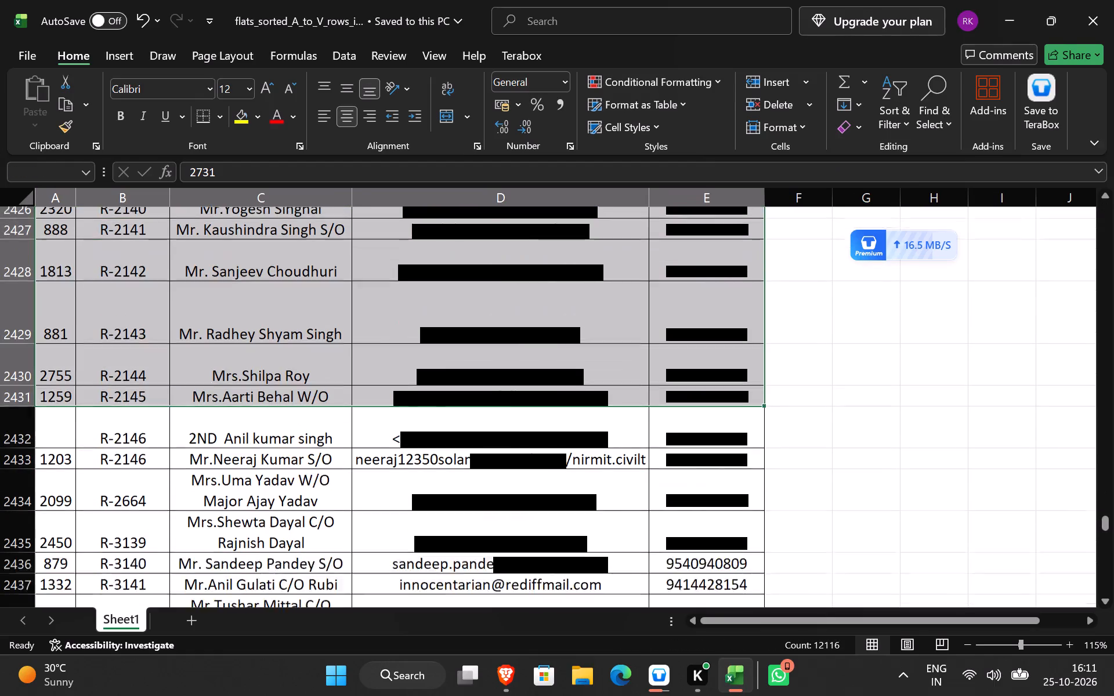
scroll(822, 375, "down", 18)
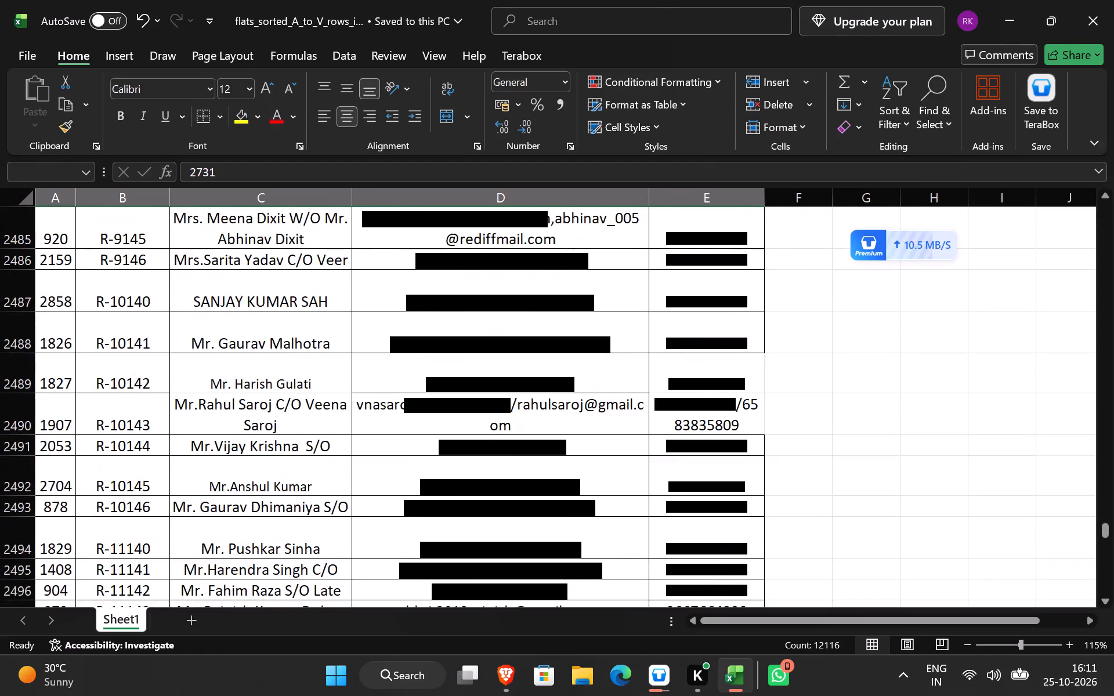
scroll(822, 375, "down", 17)
scroll(822, 375, "down", 6)
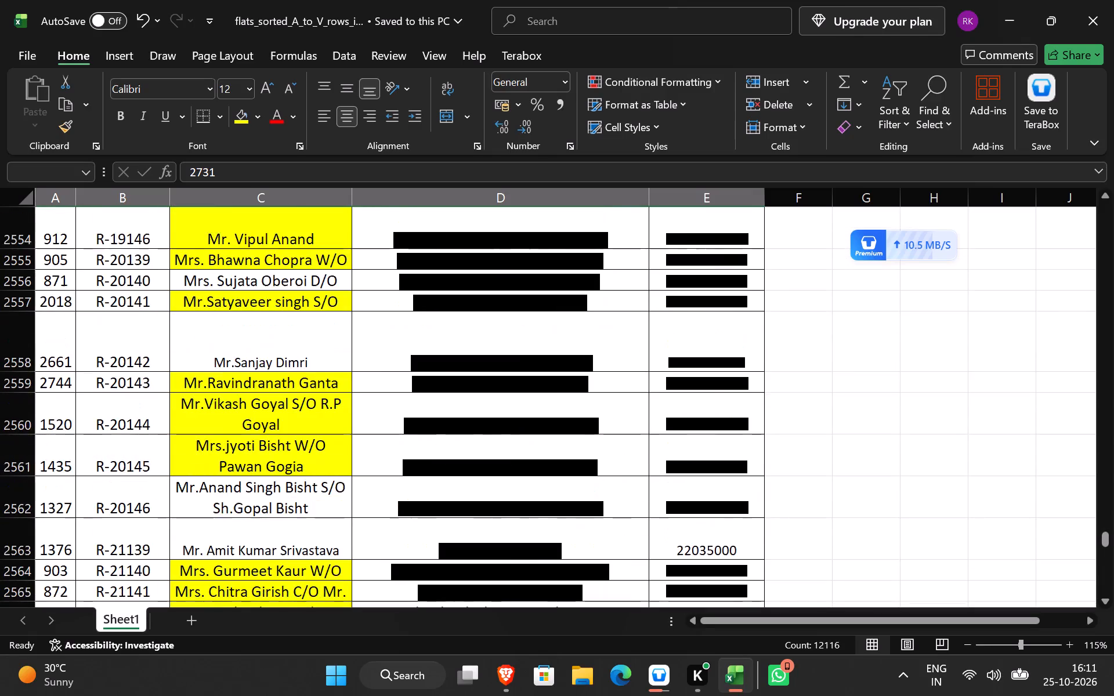
scroll(822, 375, "down", 7)
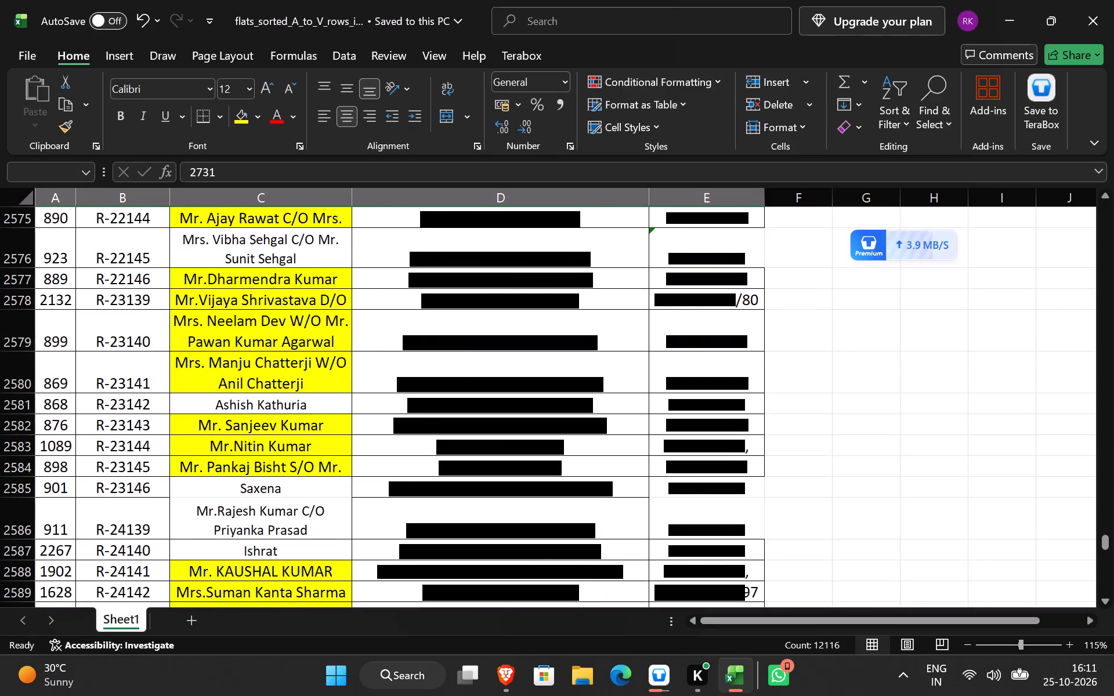
scroll(823, 374, "up", 5)
left_click_drag(1106, 539, 1113, 327)
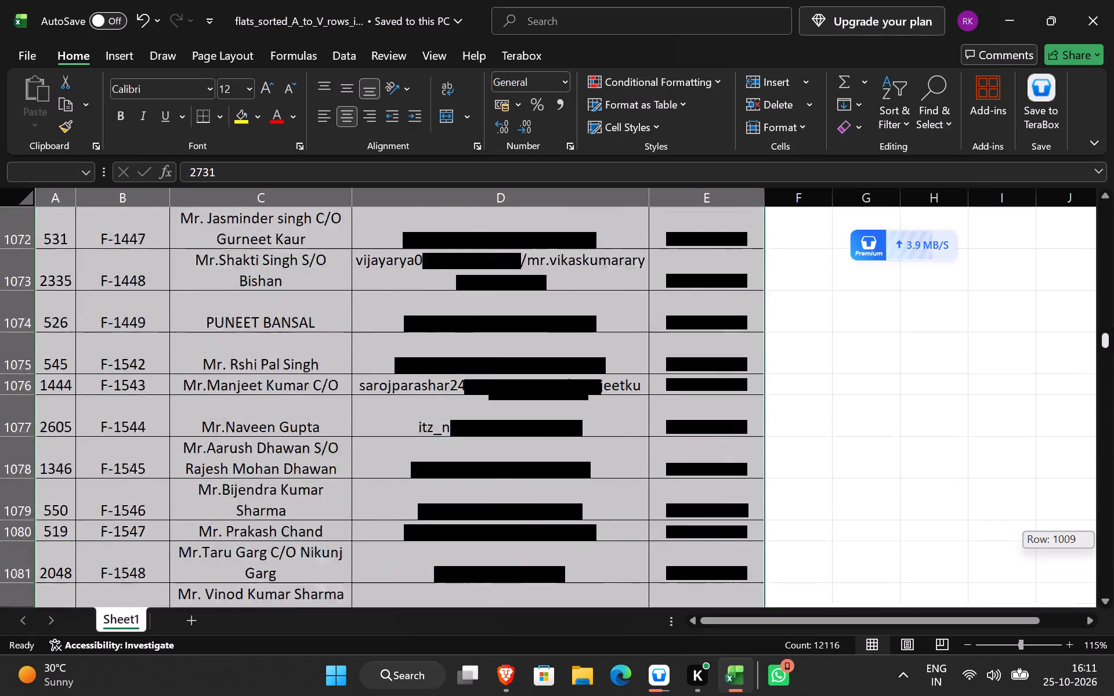
left_click_drag(1113, 327, 1113, 188)
left_click(926, 350)
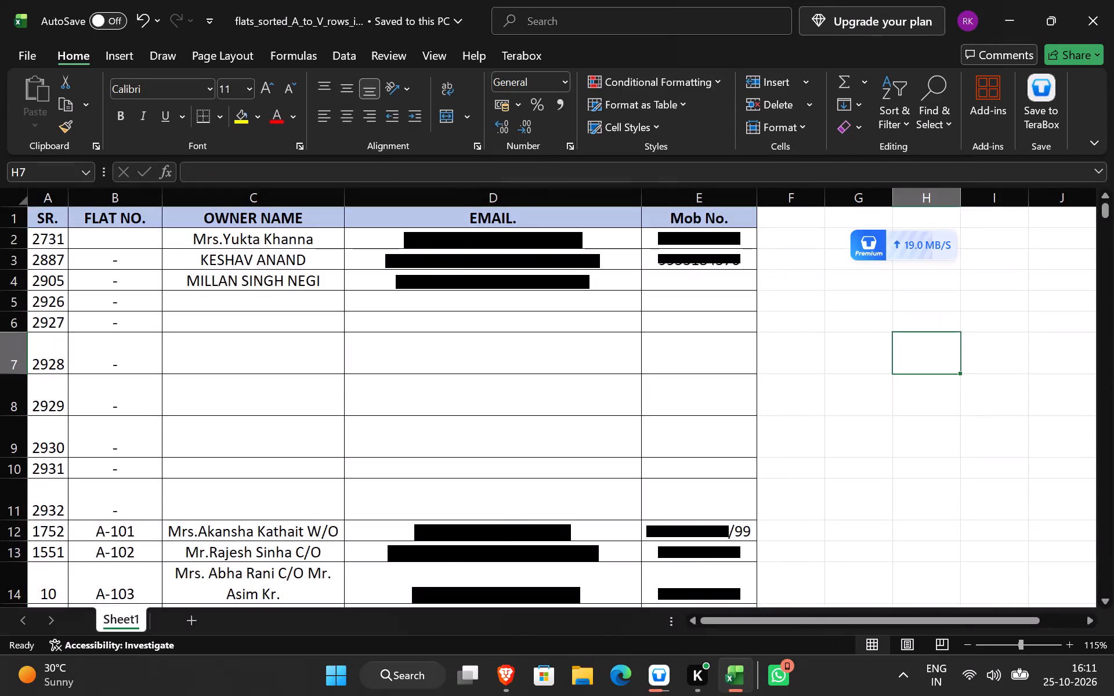
Select the entire FLAT NO. column, and after it the entire OWNER NAME column.
left_click(56, 239)
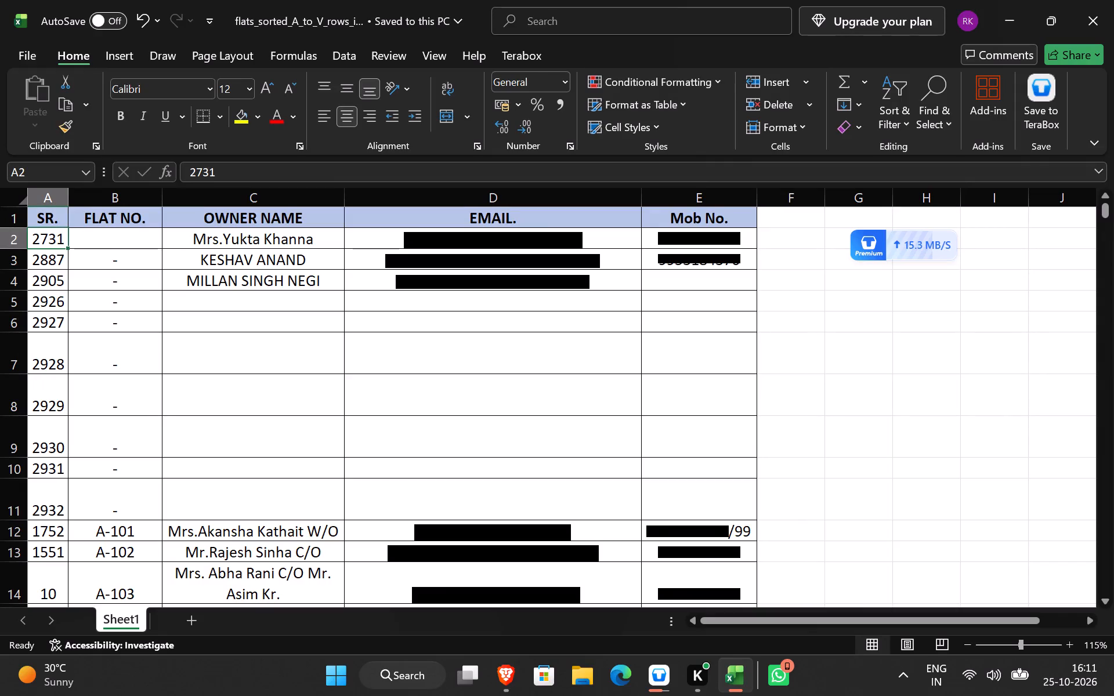
left_click(144, 234)
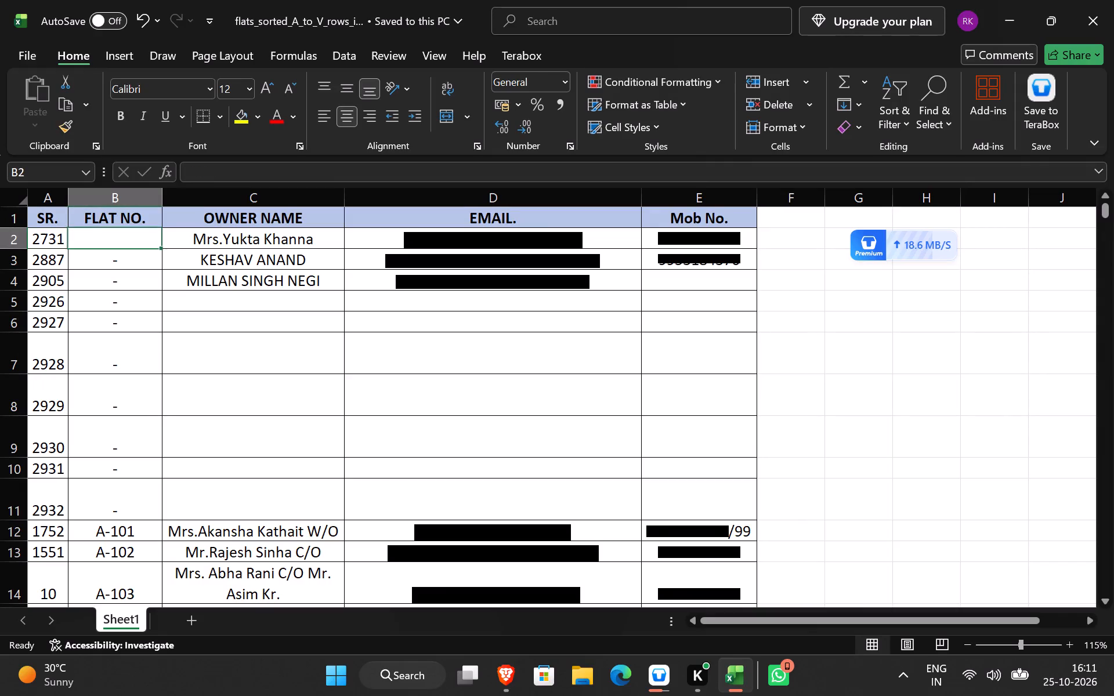
left_click(131, 354)
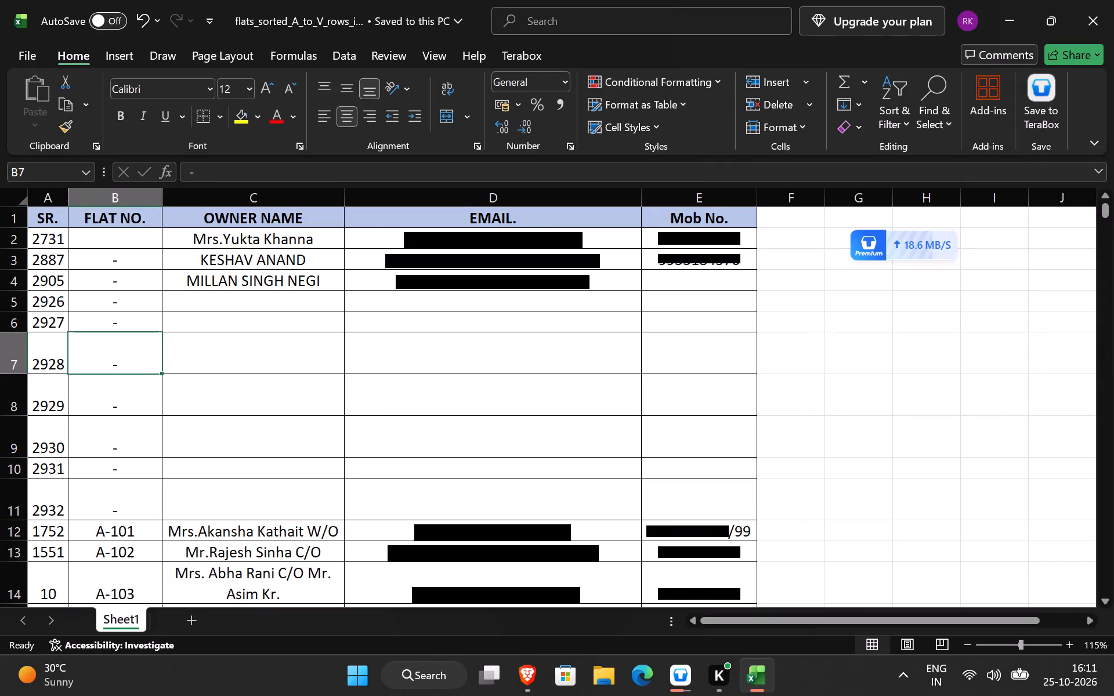
key("ctrl+space")
left_click(259, 347)
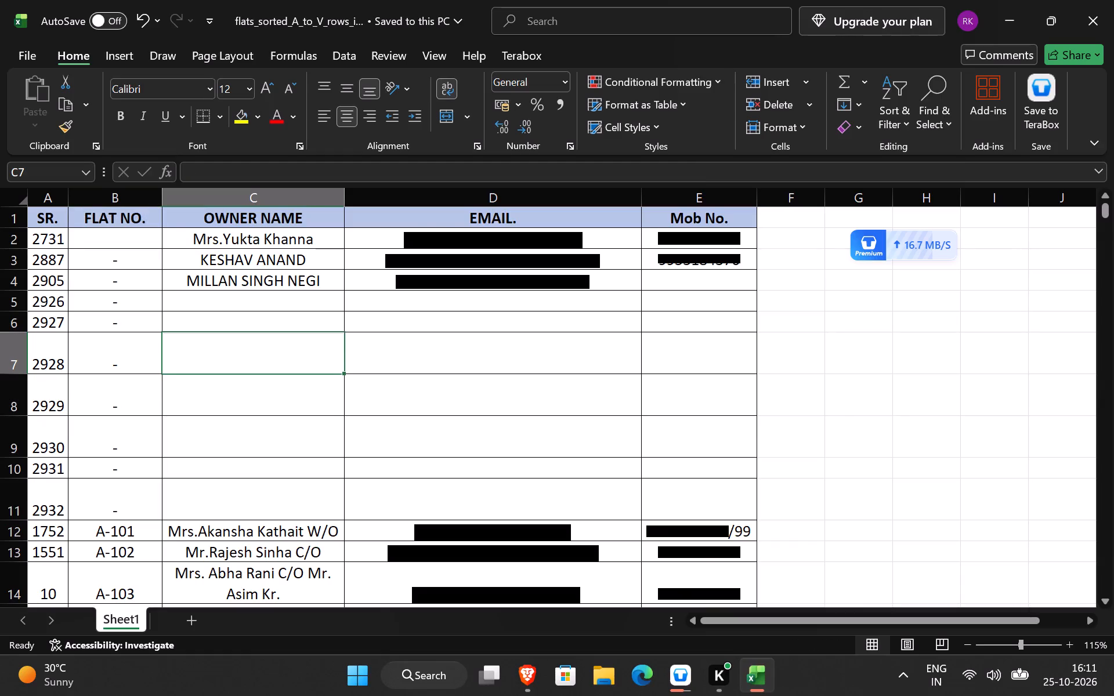
key("ctrl+space")
Select the entire row 8 from its EMAIL and OWNER NAME cells, followed by the entire row 9.
left_click(432, 393)
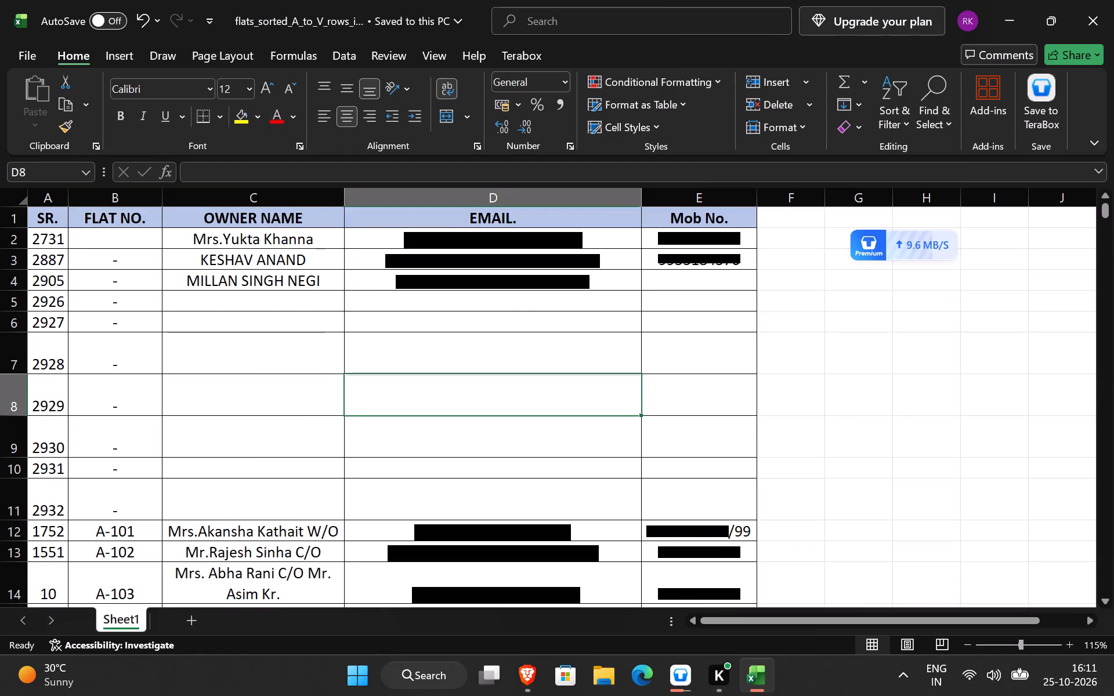
key("shift+space")
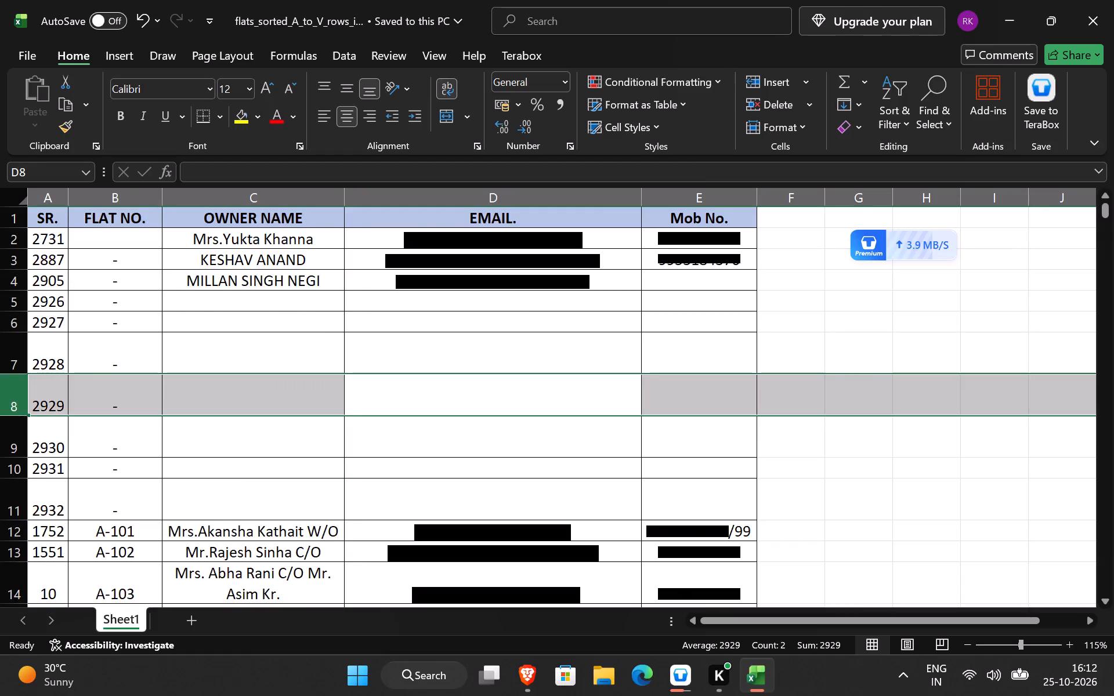
left_click(244, 410)
key("shift+space")
left_click(394, 447)
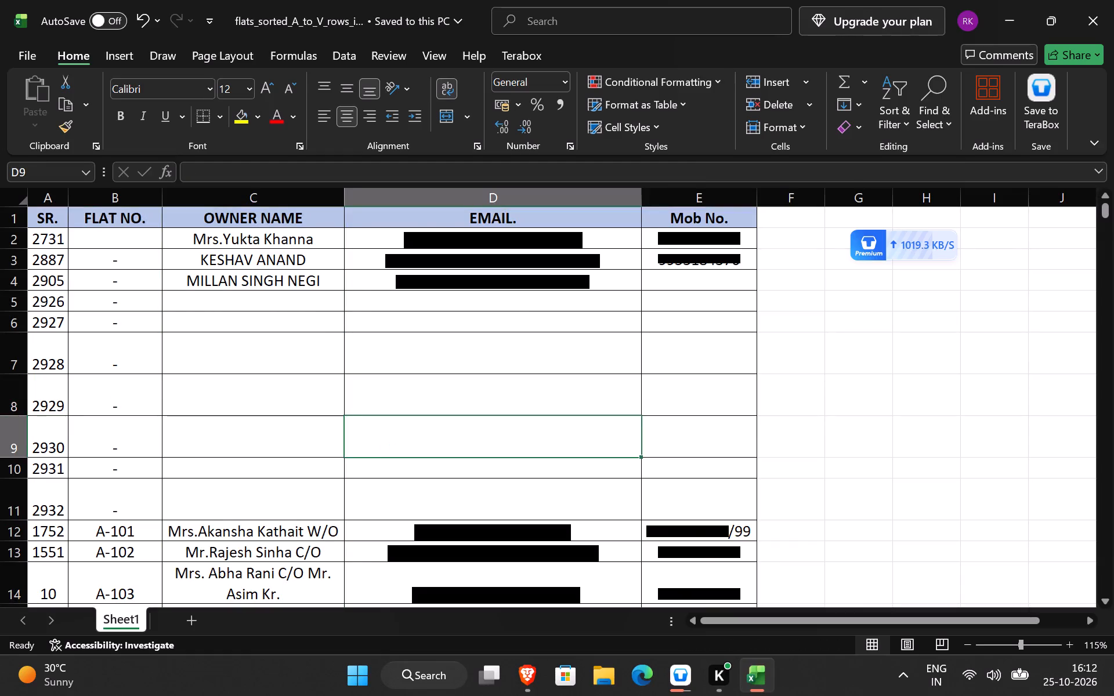
key("shift+space")
Select the entire row 2 from its OWNER NAME cell and extend the selection to the whole sheet.
left_click(220, 241)
key("shift+space")
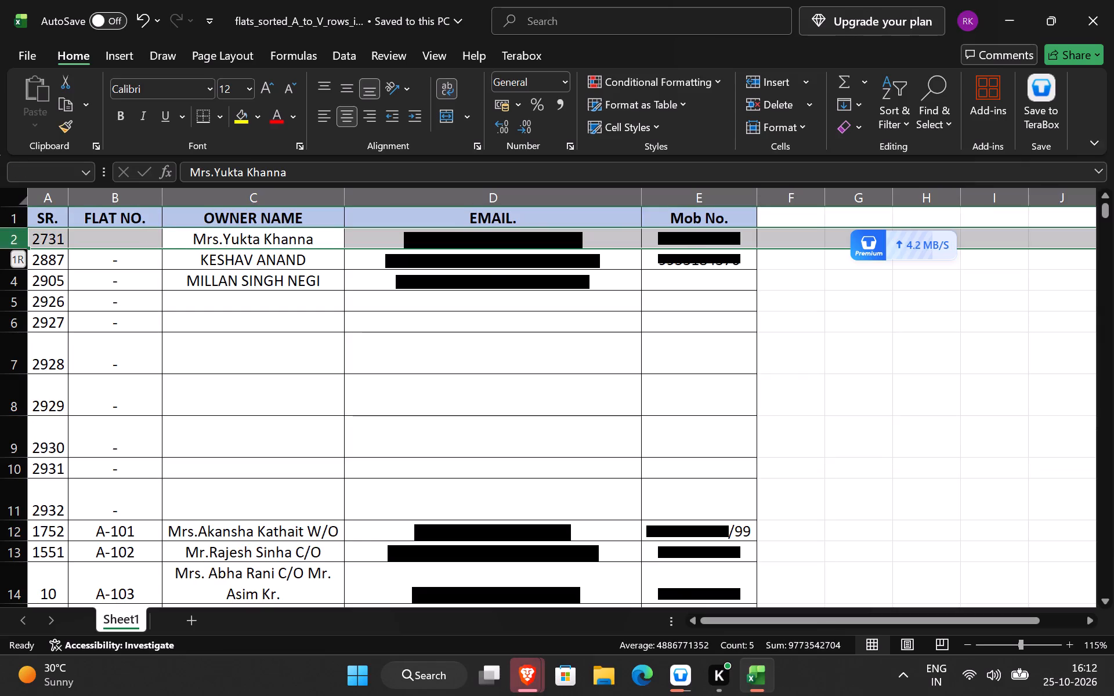
key("ctrl+space")
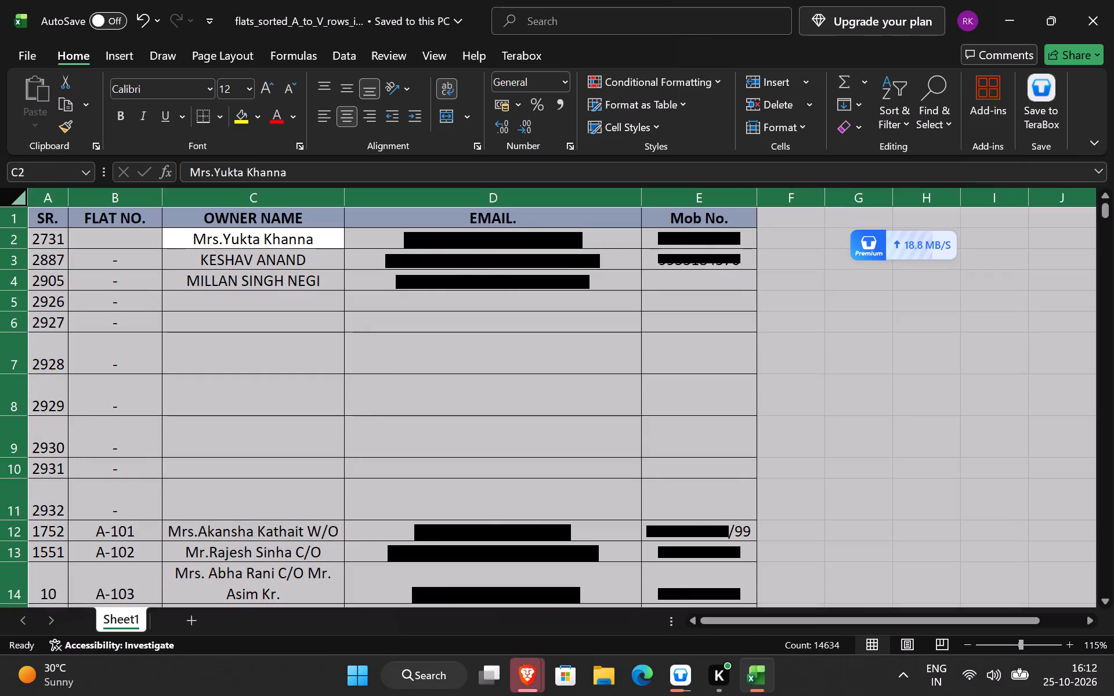
Examine how far the whole-sheet selection reaches, from the first records down past the last record into the empty rows.
scroll(263, 347, "down", 5)
scroll(263, 347, "up", 1)
scroll(263, 347, "down", 8)
scroll(265, 346, "down", 20)
scroll(265, 346, "down", 3)
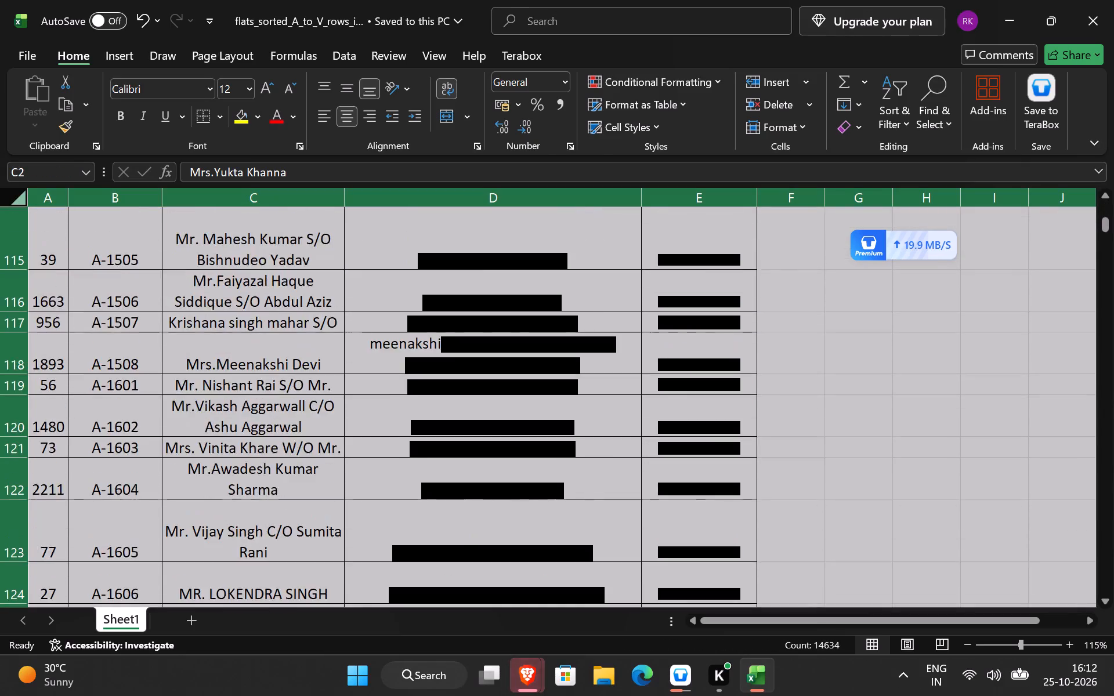
scroll(269, 343, "down", 20)
scroll(269, 343, "down", 20)
scroll(269, 343, "down", 5)
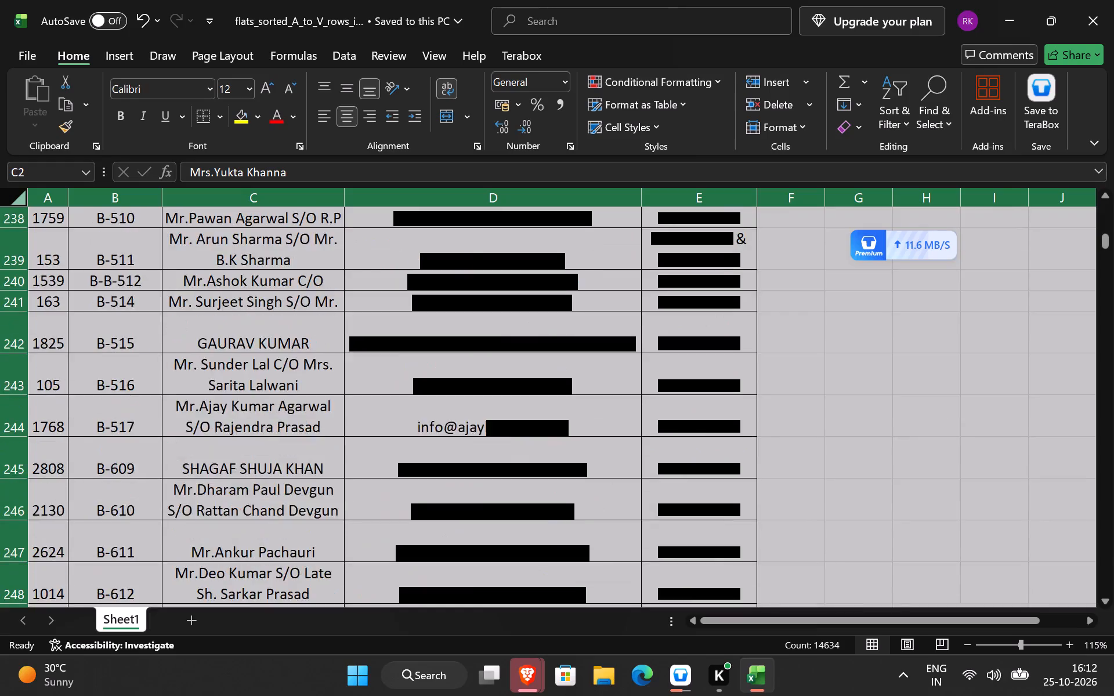
scroll(269, 343, "down", 5)
left_click_drag(1099, 243, 1107, 300)
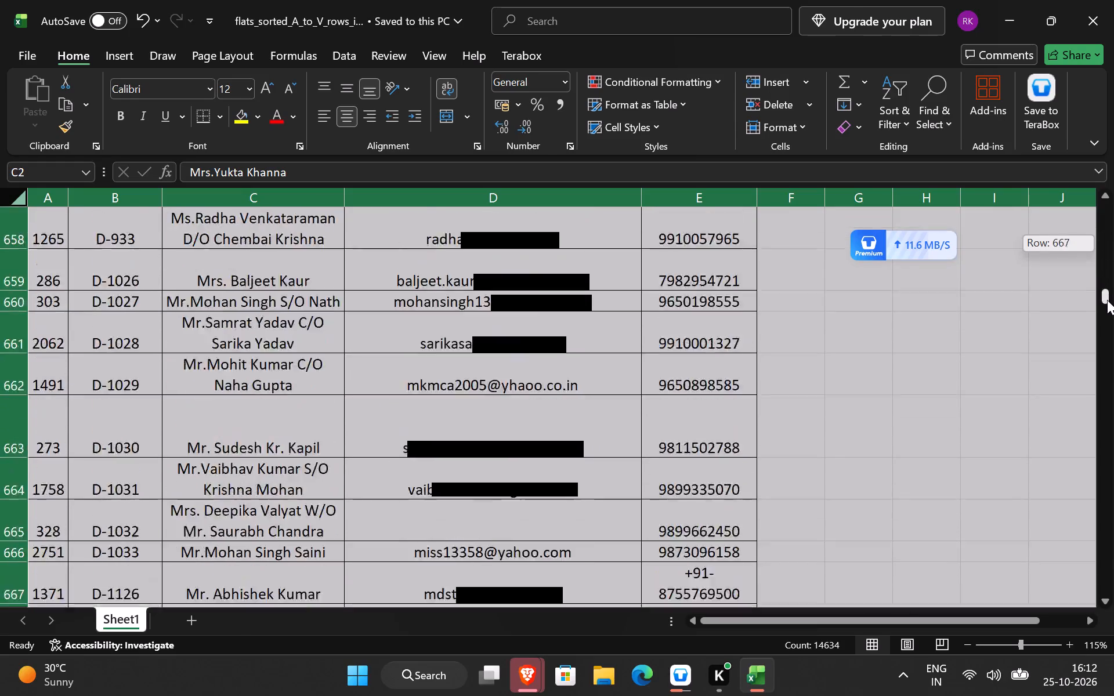
left_click_drag(1107, 300, 1112, 419)
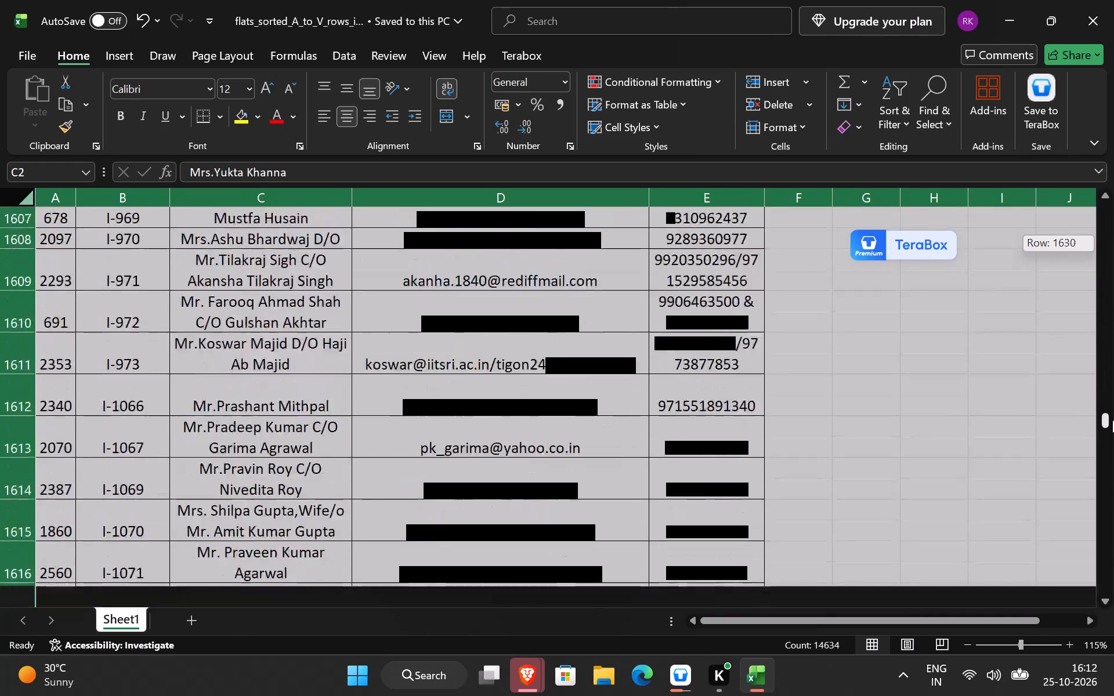
left_click_drag(1112, 419, 1107, 552)
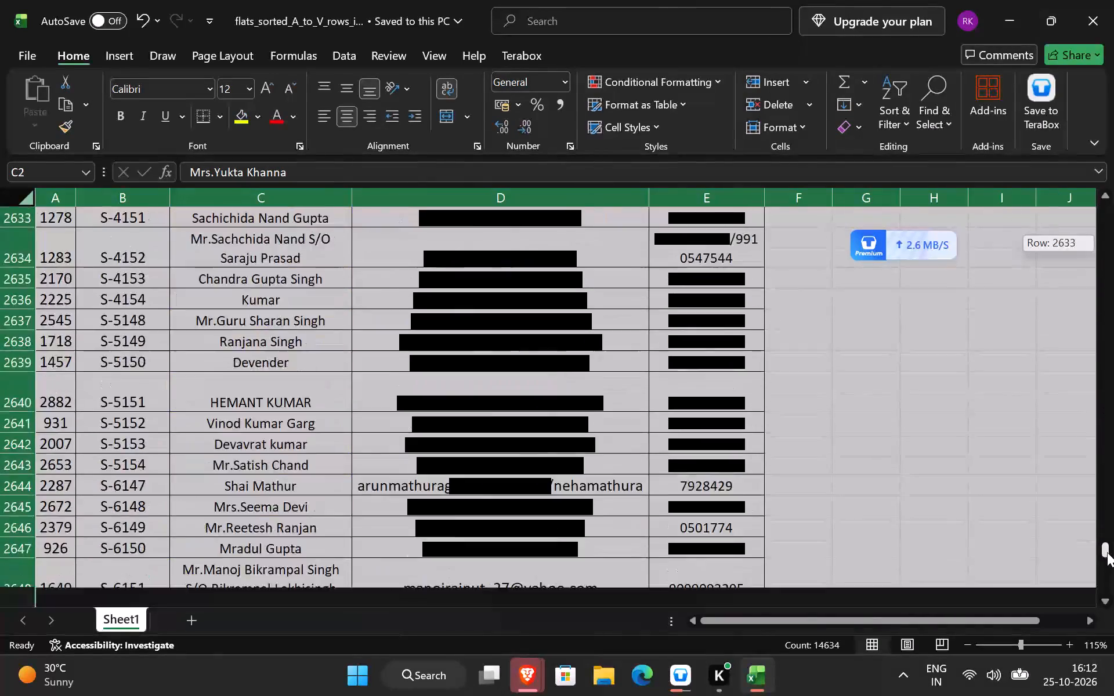
left_click_drag(1107, 552, 1109, 607)
scroll(610, 409, "down", 2)
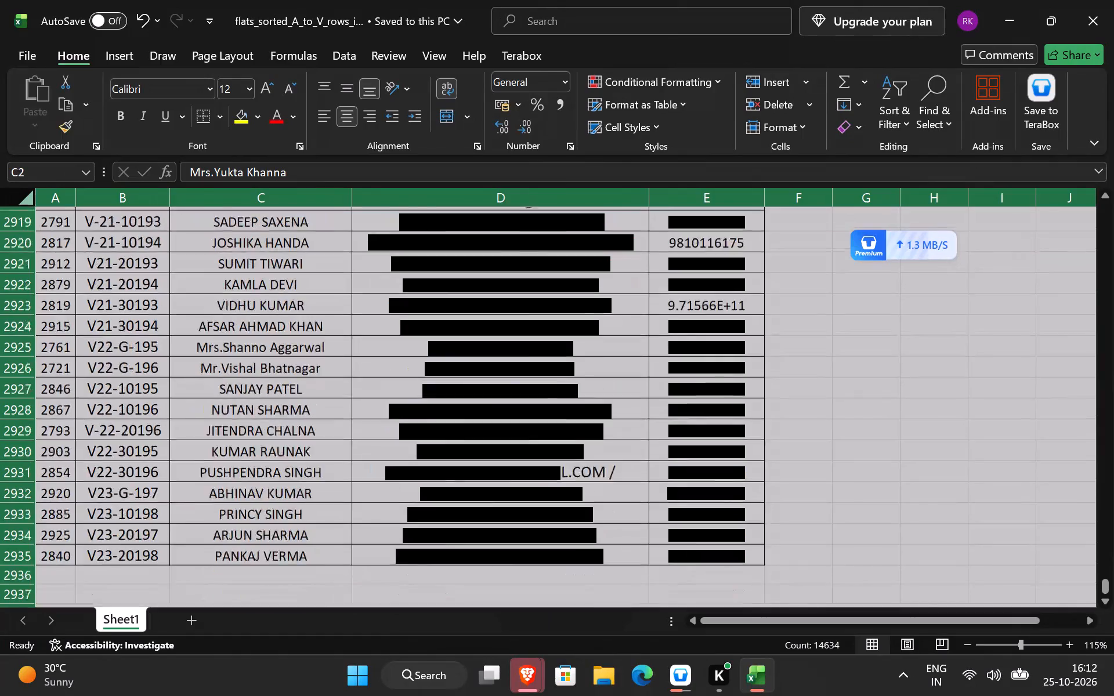
scroll(610, 409, "down", 1)
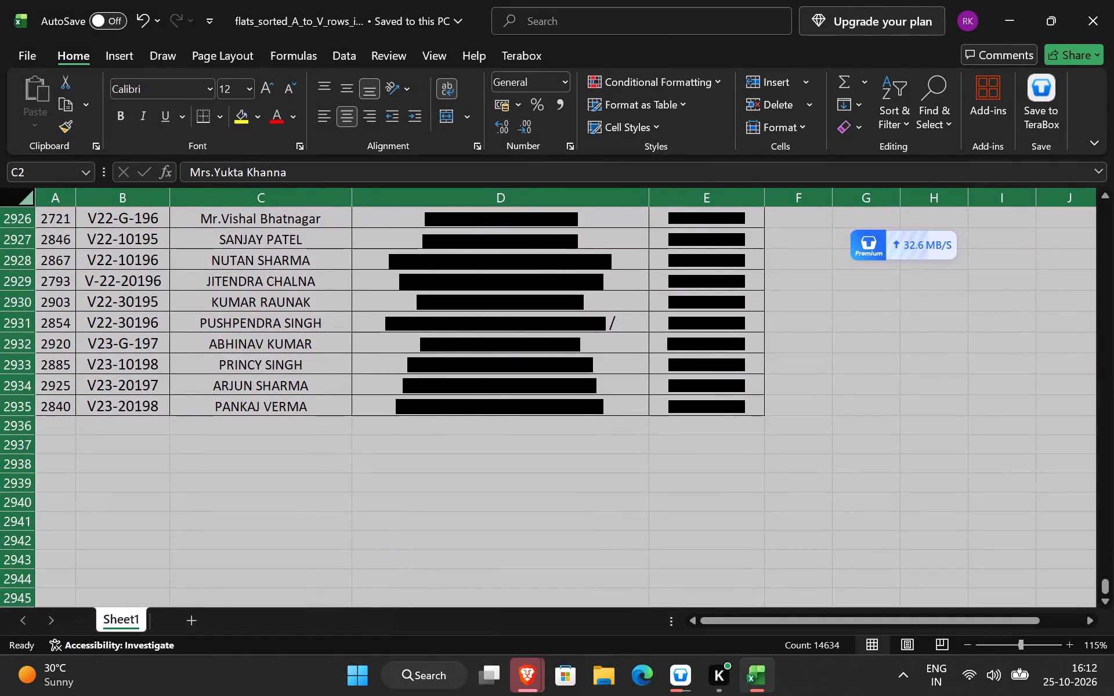
scroll(484, 348, "up", 4)
scroll(486, 342, "down", 8)
scroll(486, 340, "down", 14)
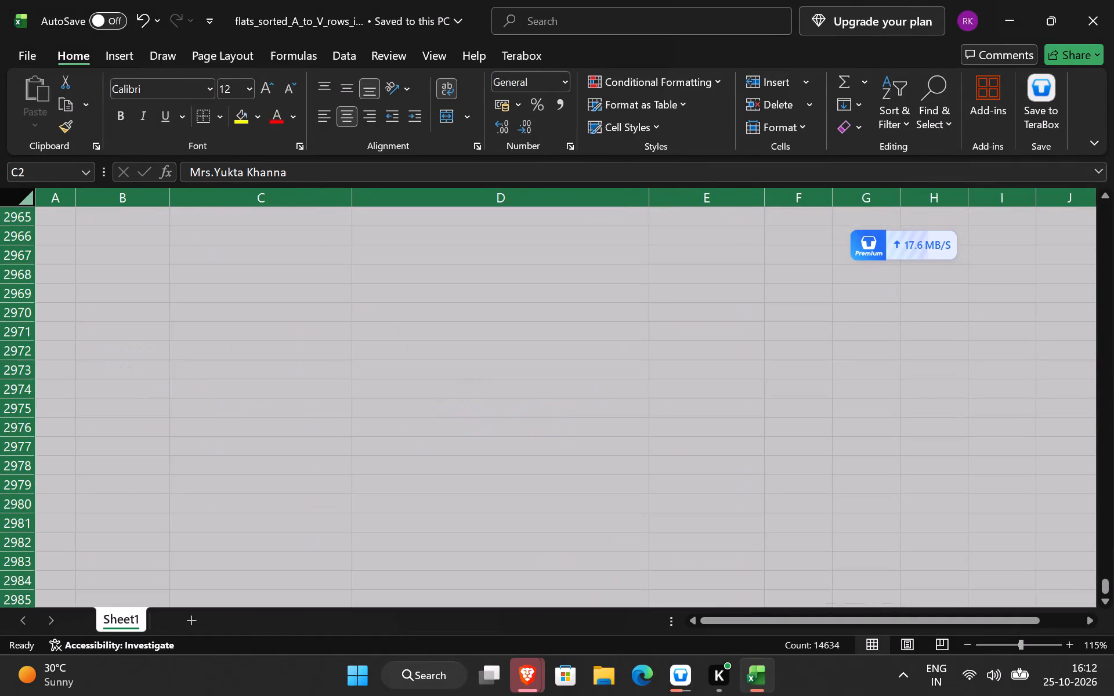
scroll(487, 339, "down", 4)
Look back up through the selected V, S and R flat records and return to the top of the sheet.
scroll(487, 336, "up", 20)
scroll(487, 336, "up", 11)
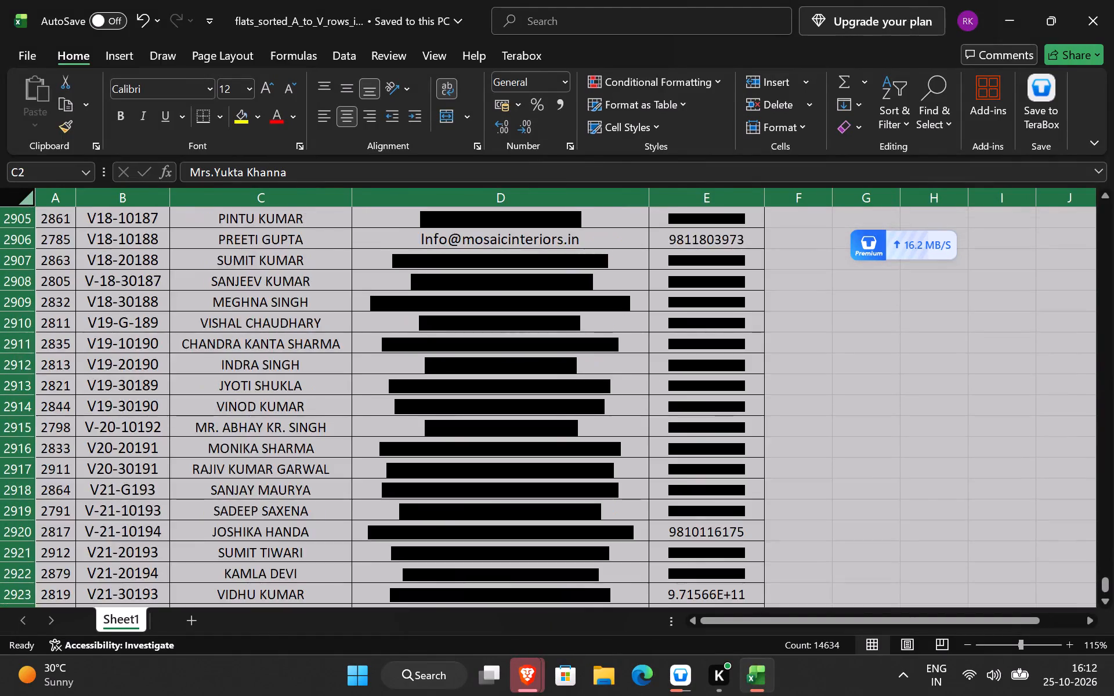
scroll(489, 332, "up", 20)
scroll(489, 332, "up", 18)
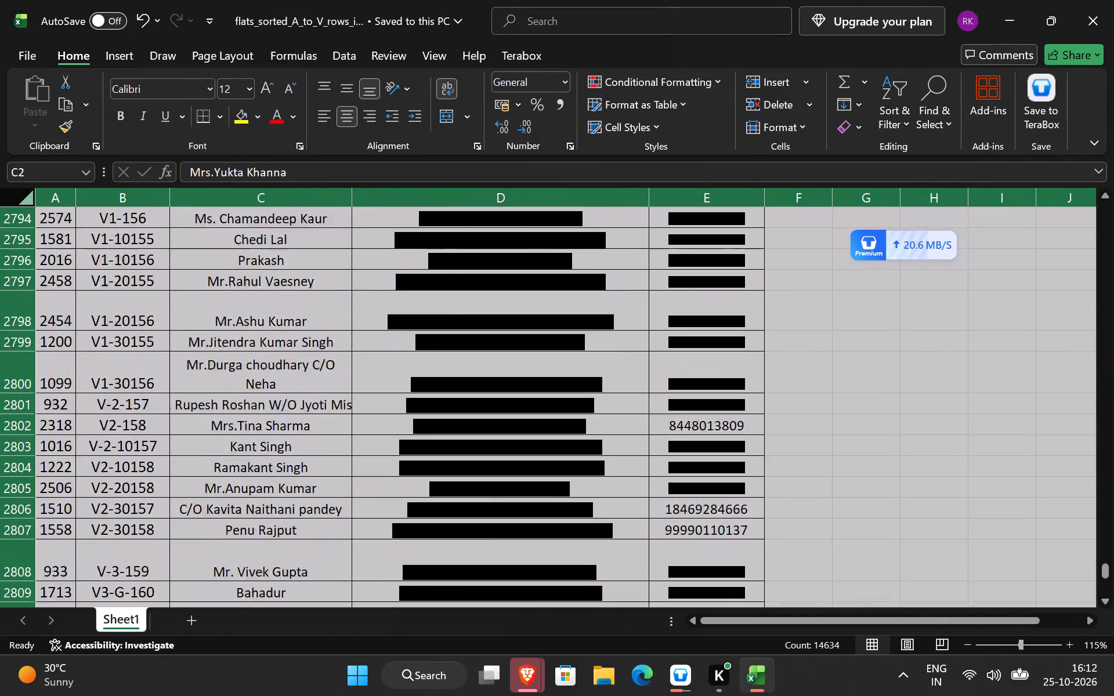
scroll(489, 332, "up", 18)
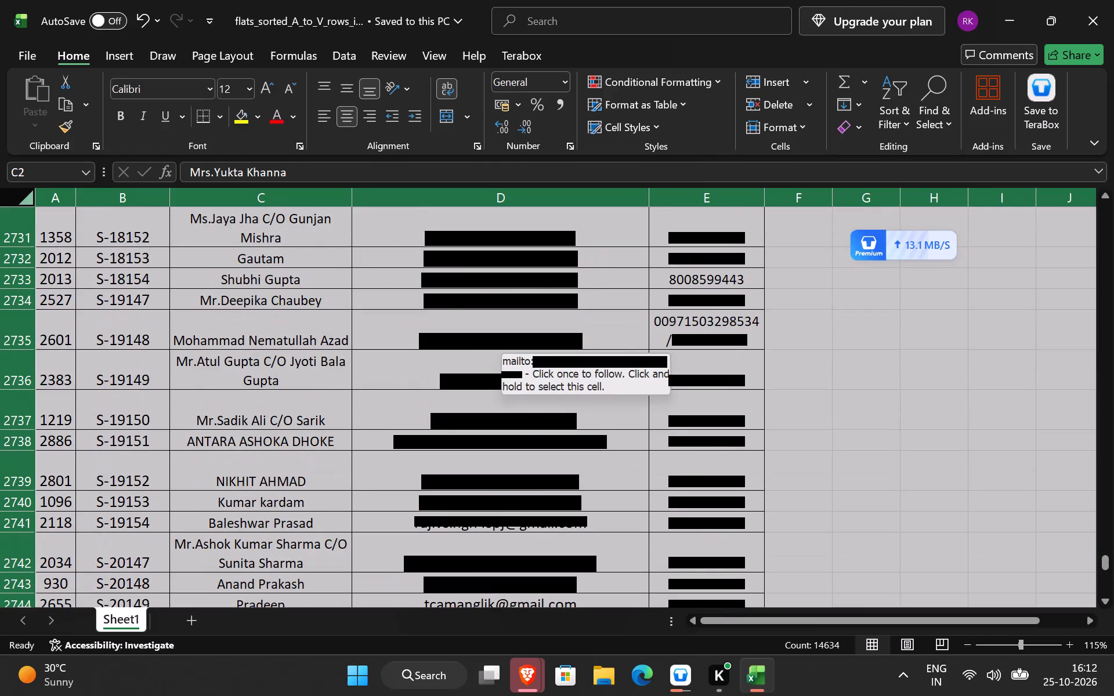
scroll(489, 332, "up", 7)
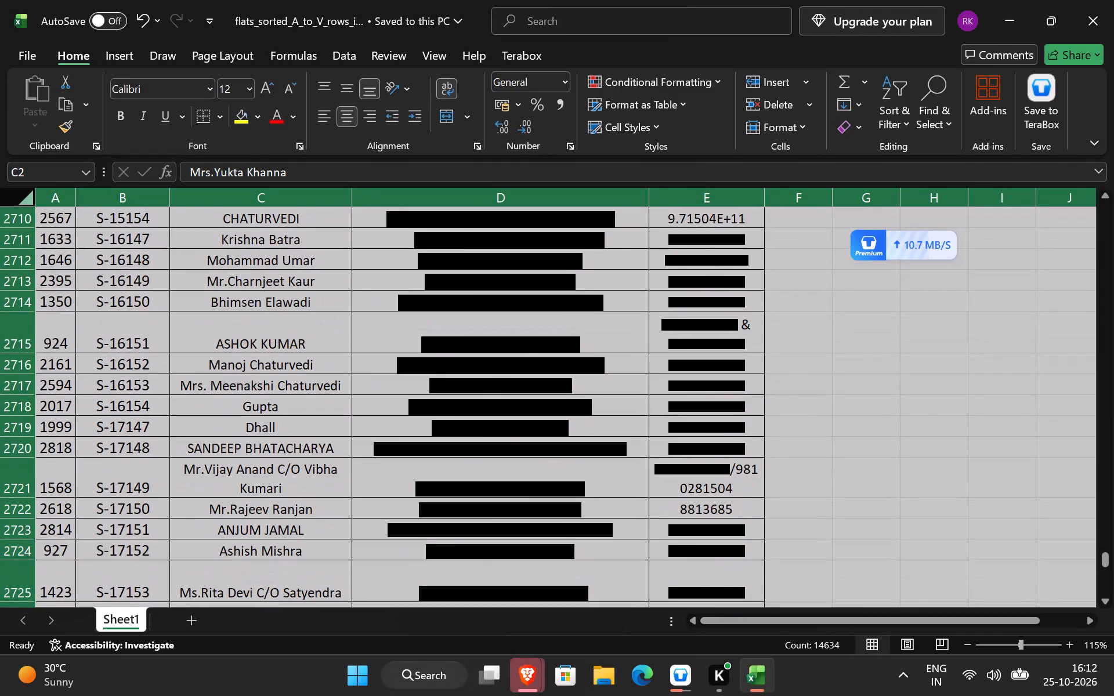
scroll(489, 332, "up", 14)
scroll(489, 332, "up", 7)
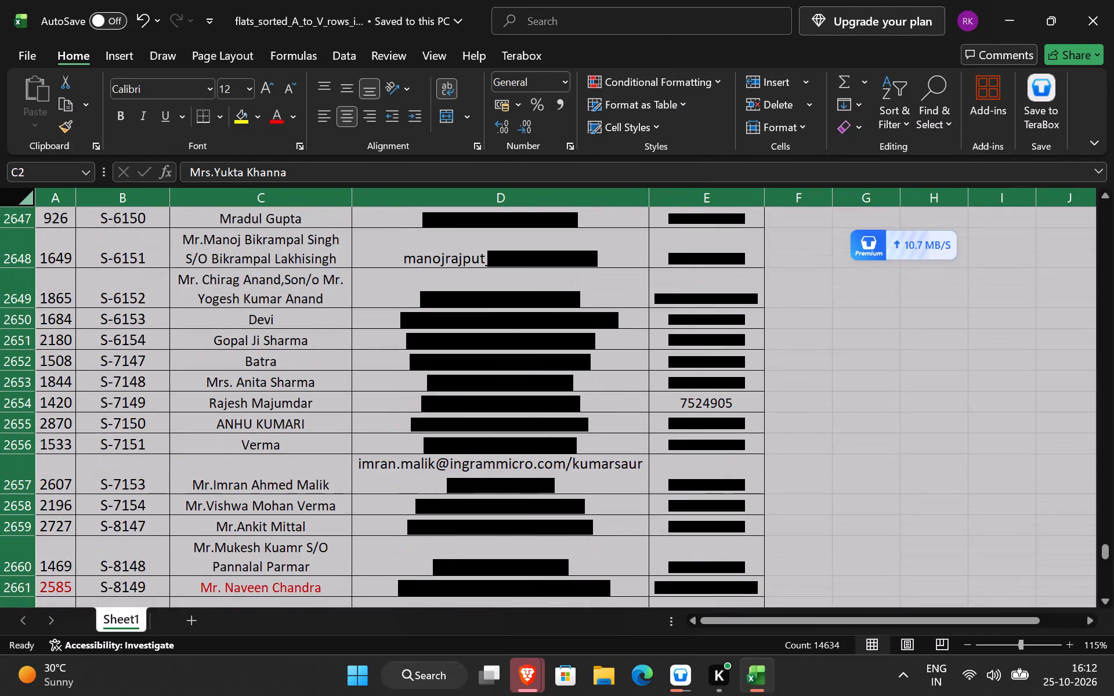
scroll(489, 332, "down", 1)
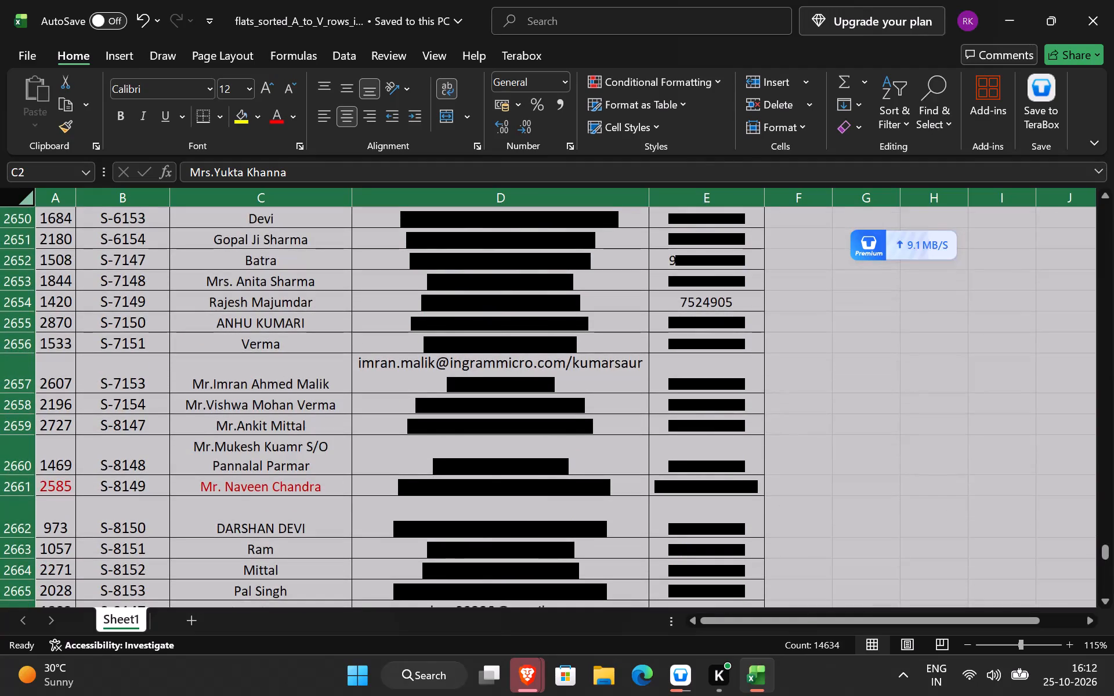
scroll(489, 332, "up", 14)
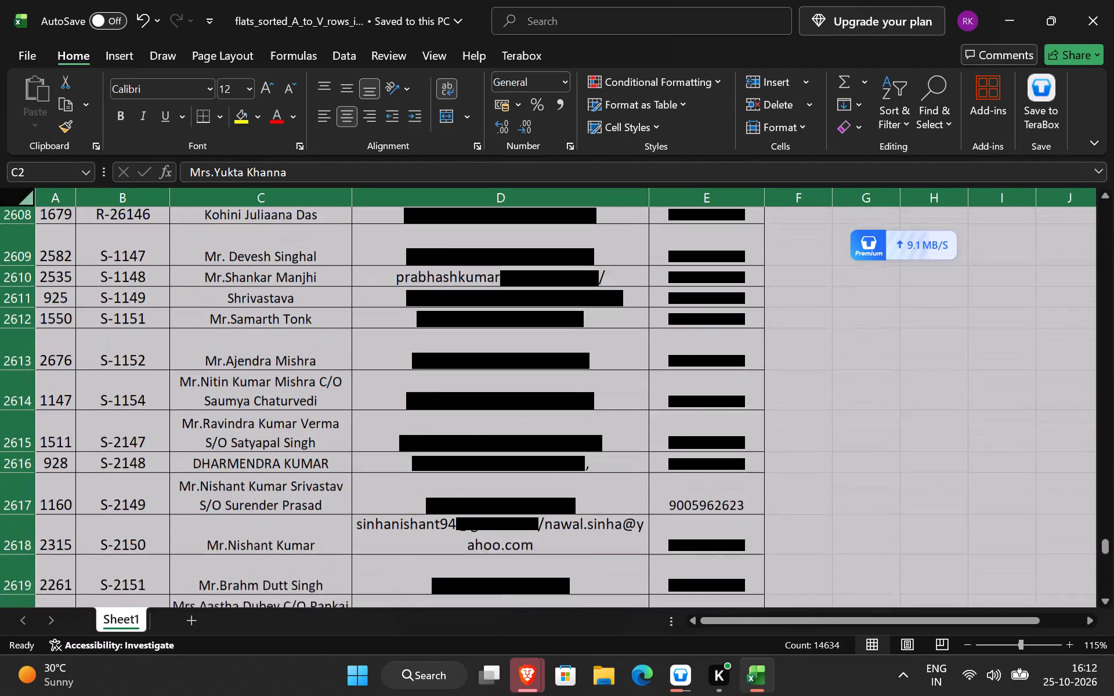
scroll(489, 332, "up", 7)
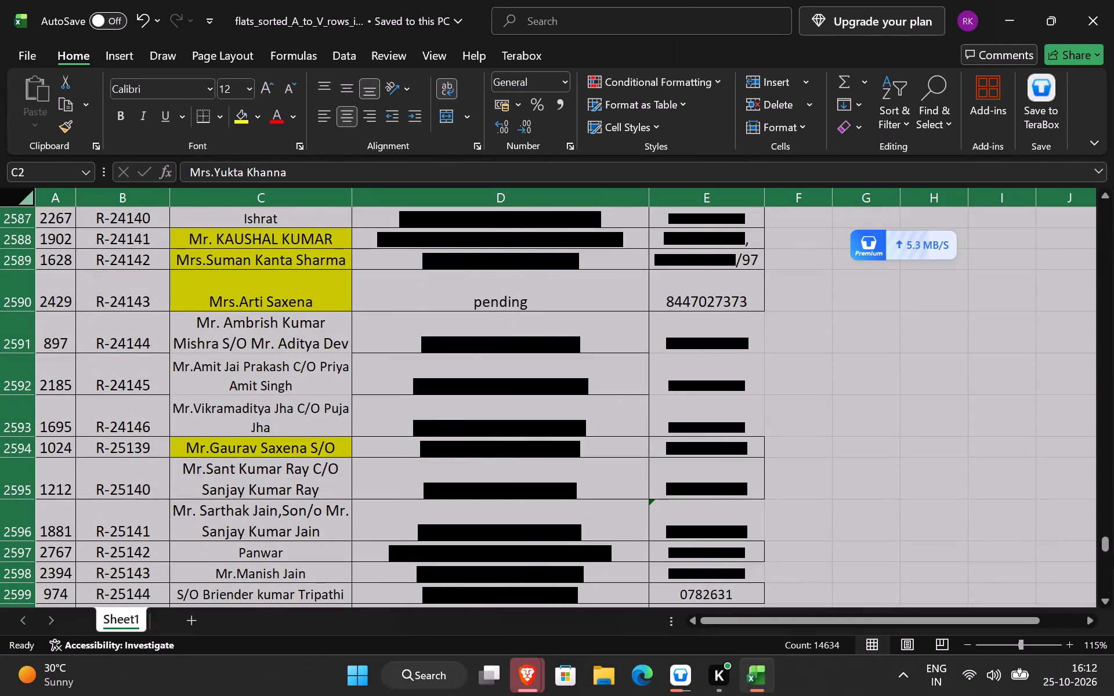
left_click_drag(1108, 544, 1113, 195)
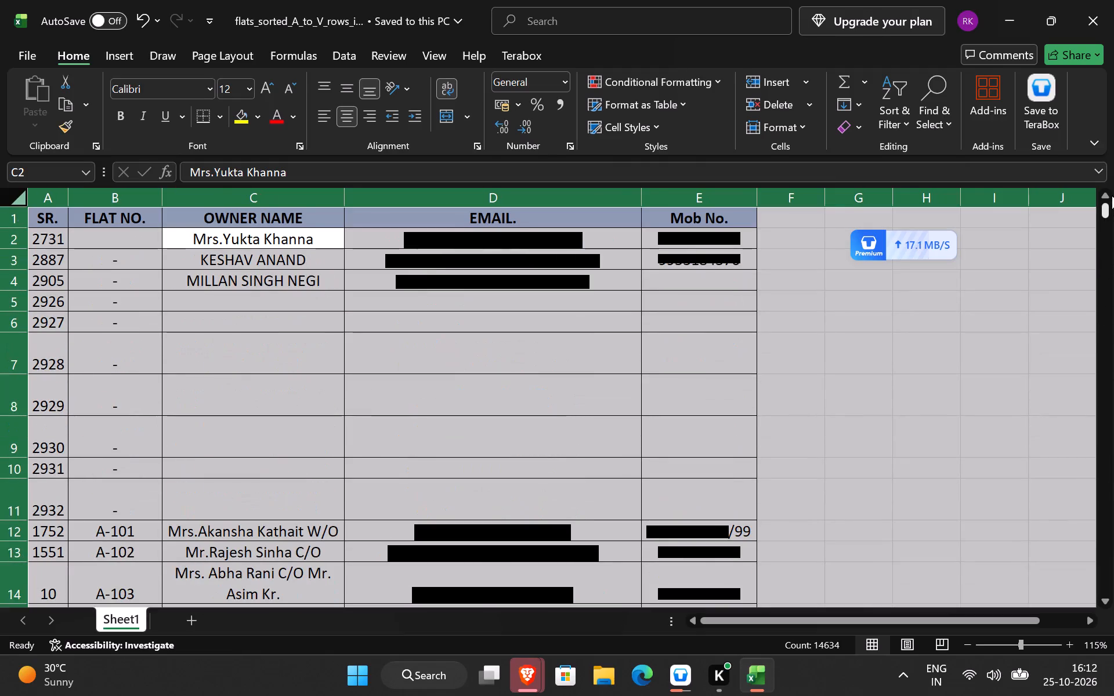
Select the whole sheet again with its Select All corner, and clear the selection by selecting cell C7.
left_click(872, 269)
left_click(44, 220)
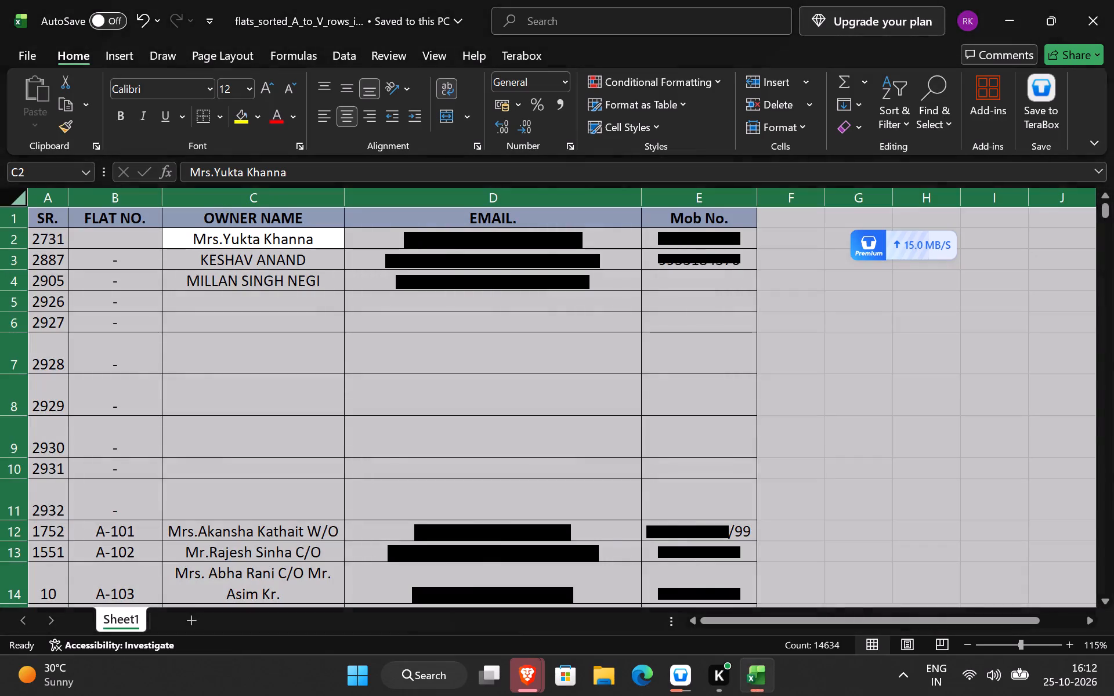
left_click(460, 386)
left_click(19, 205)
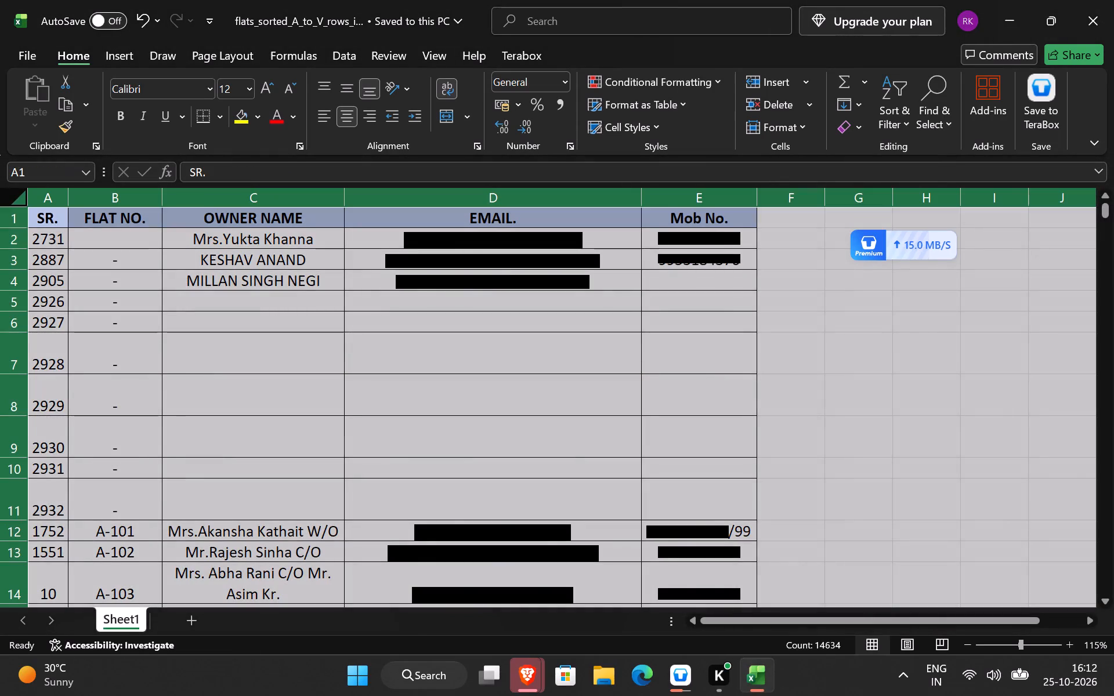
left_click(320, 371)
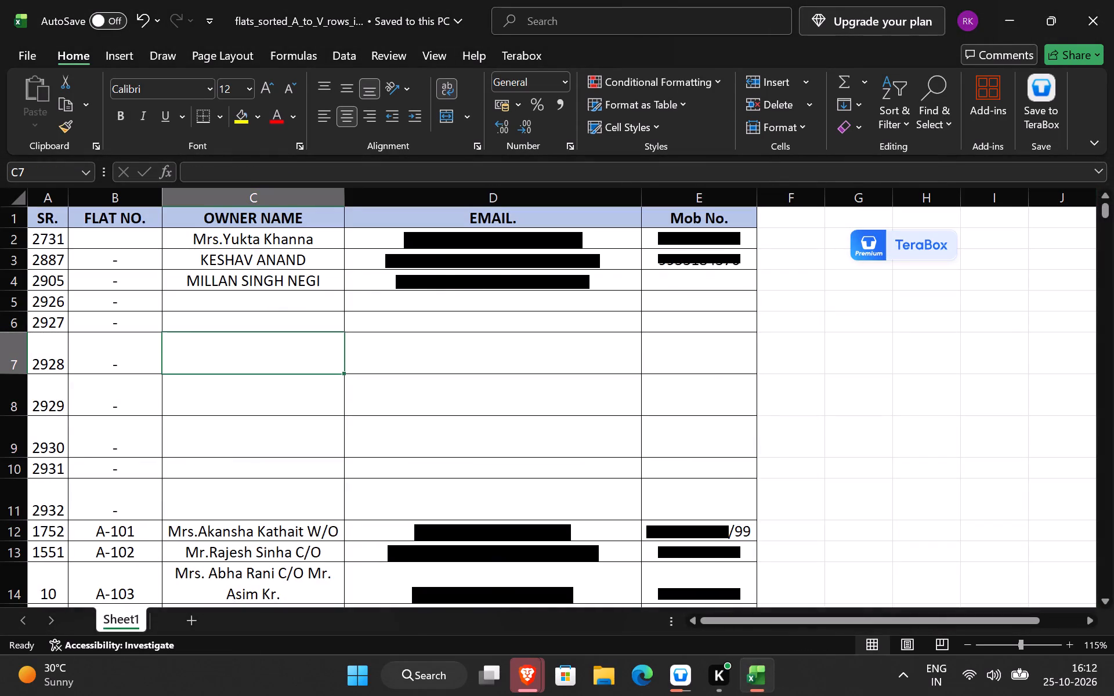
Select the record range from cell A2 across to the Mob No. column and down to row 2431, and check its lower end.
left_click(51, 243)
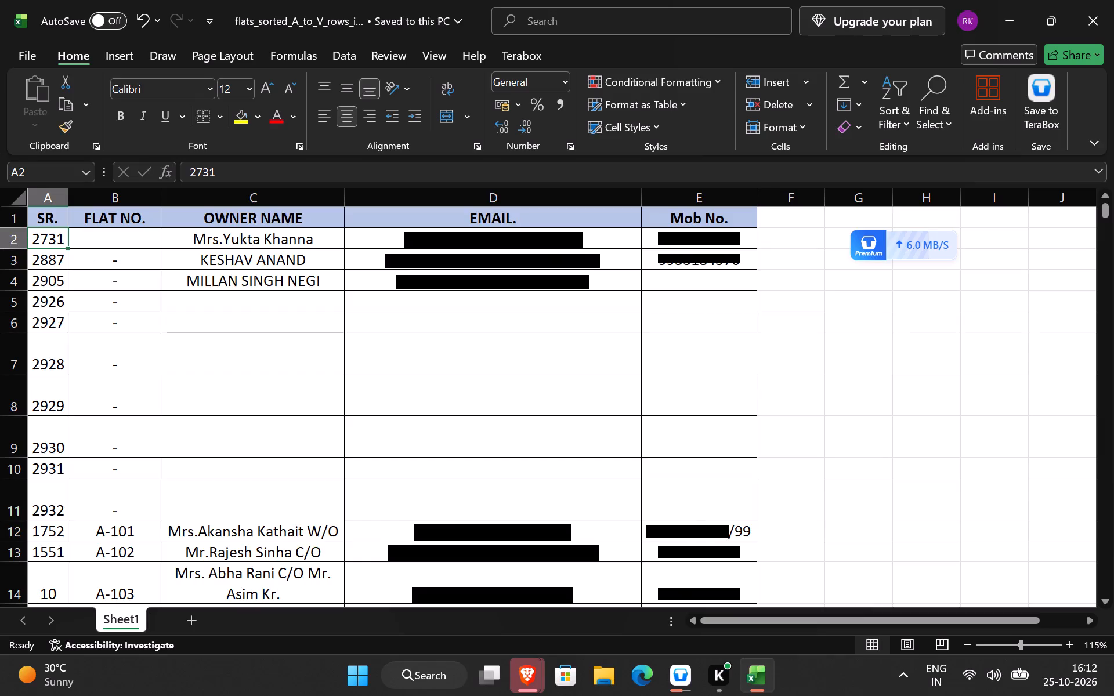
key("ctrl+shift+Right")
key("ctrl+shift+Down")
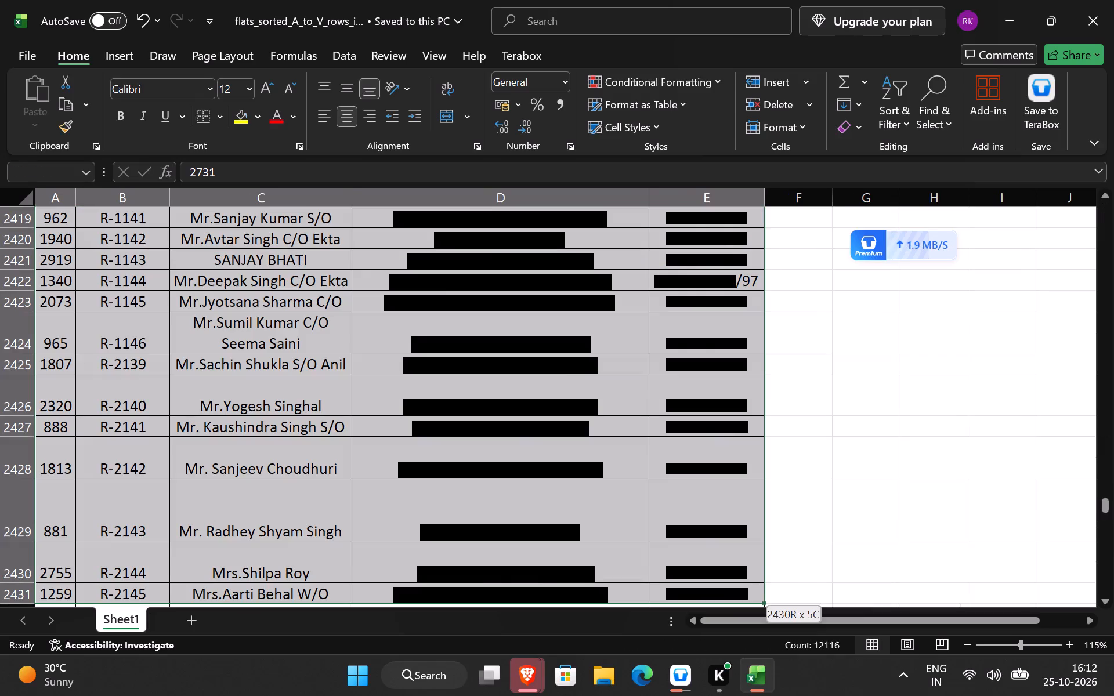
scroll(304, 187, "down", 1)
scroll(494, 398, "down", 4)
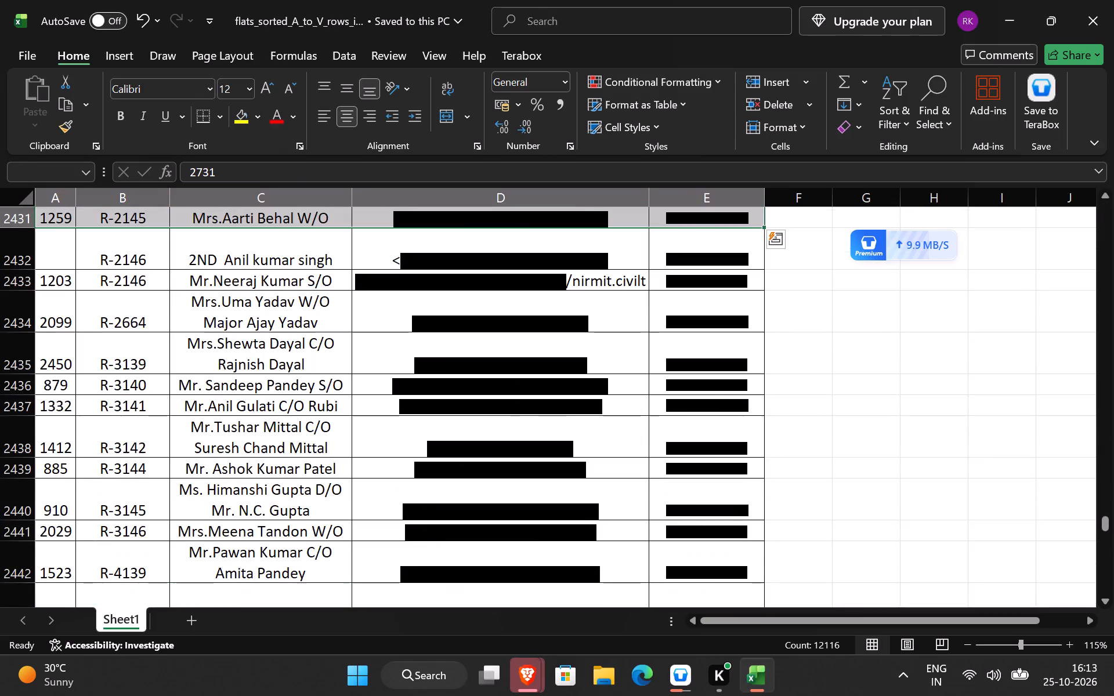
scroll(495, 392, "up", 1)
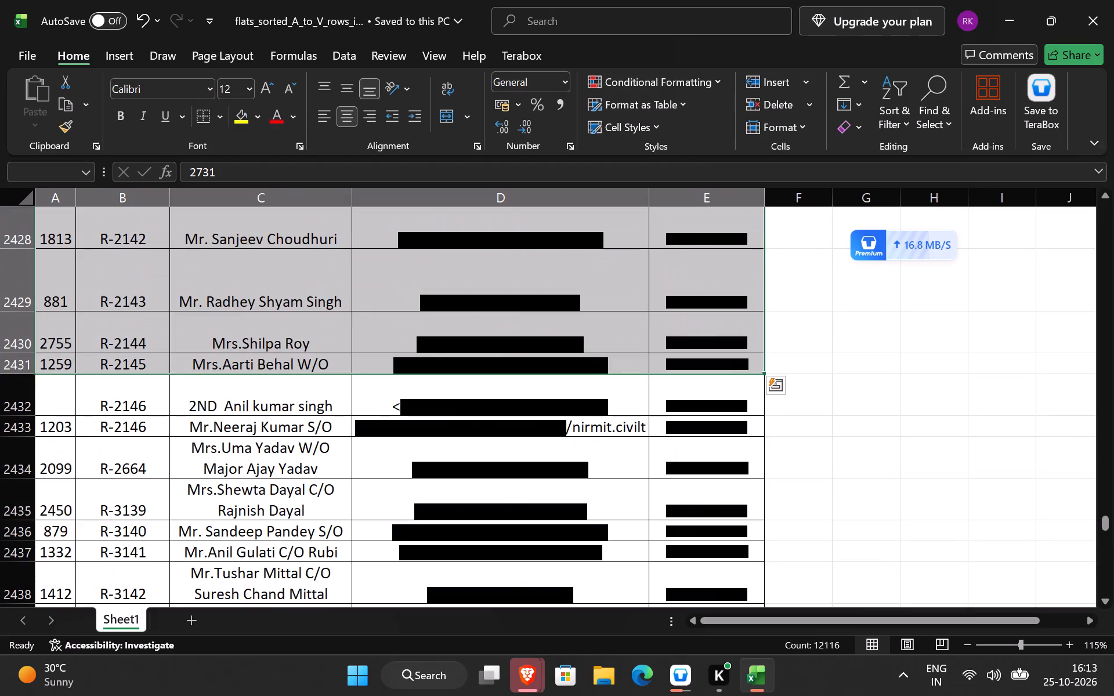
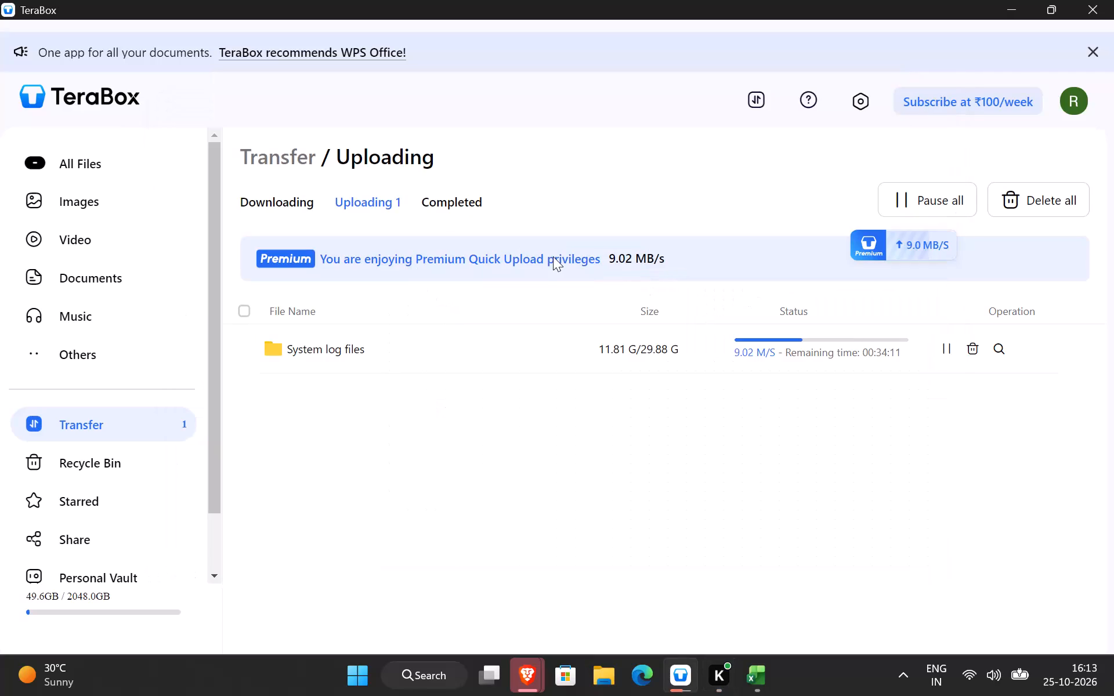
Switch to the YouTube Excel course video in Brave, resume its playback and show it full screen.
key("alt+Tab")
key("alt+Tab")
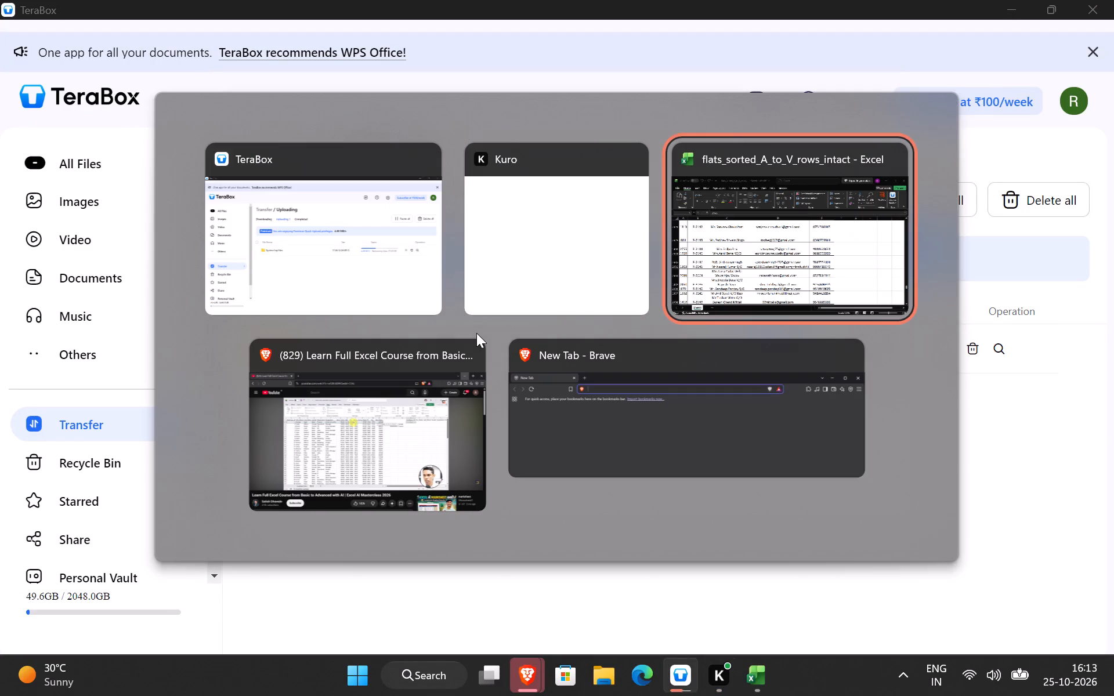
key("alt+Tab")
key("alt+Tab")
left_click(1094, 63)
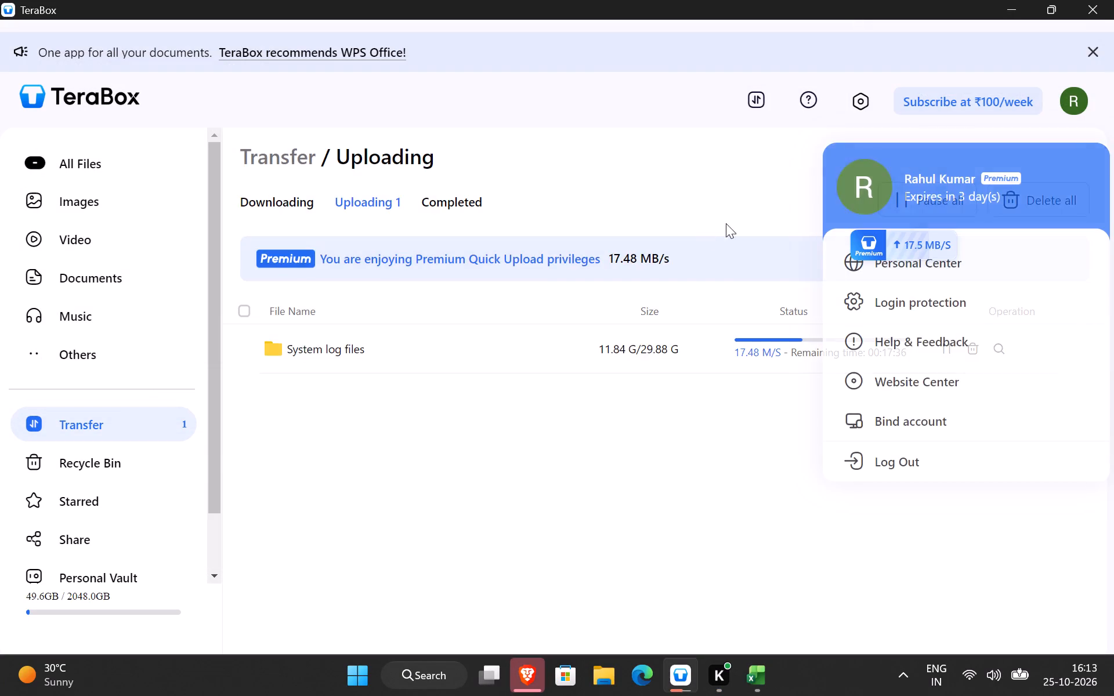
key("alt+Tab")
key("alt+Tab")
key("alt+Tab")
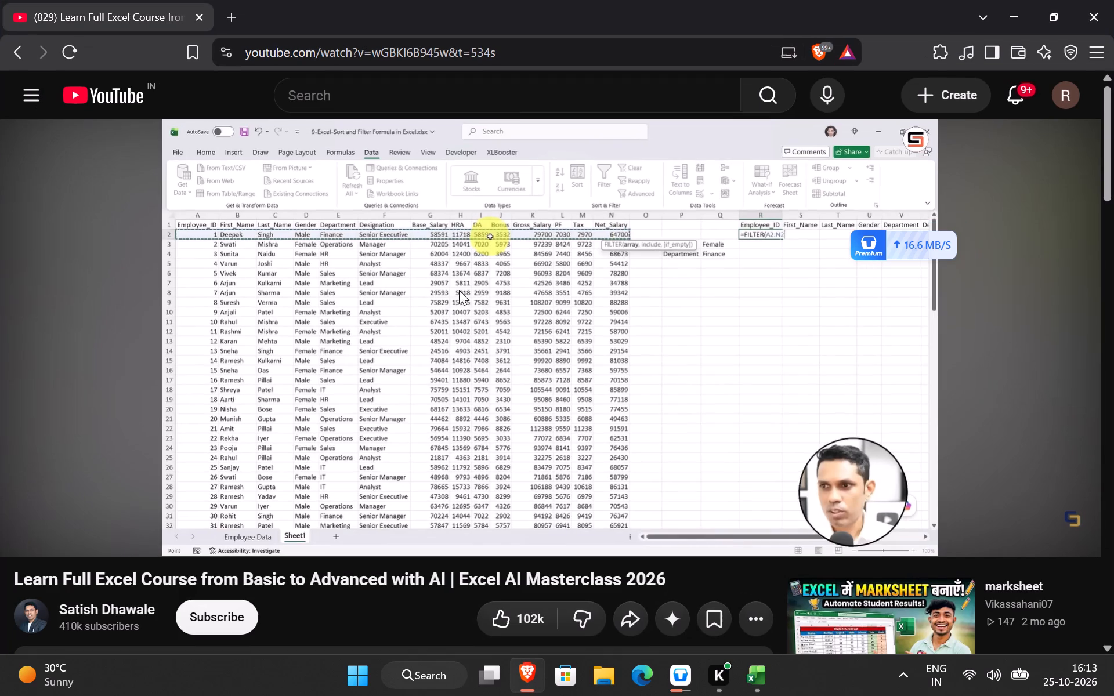
left_click(484, 282)
left_click(1055, 541)
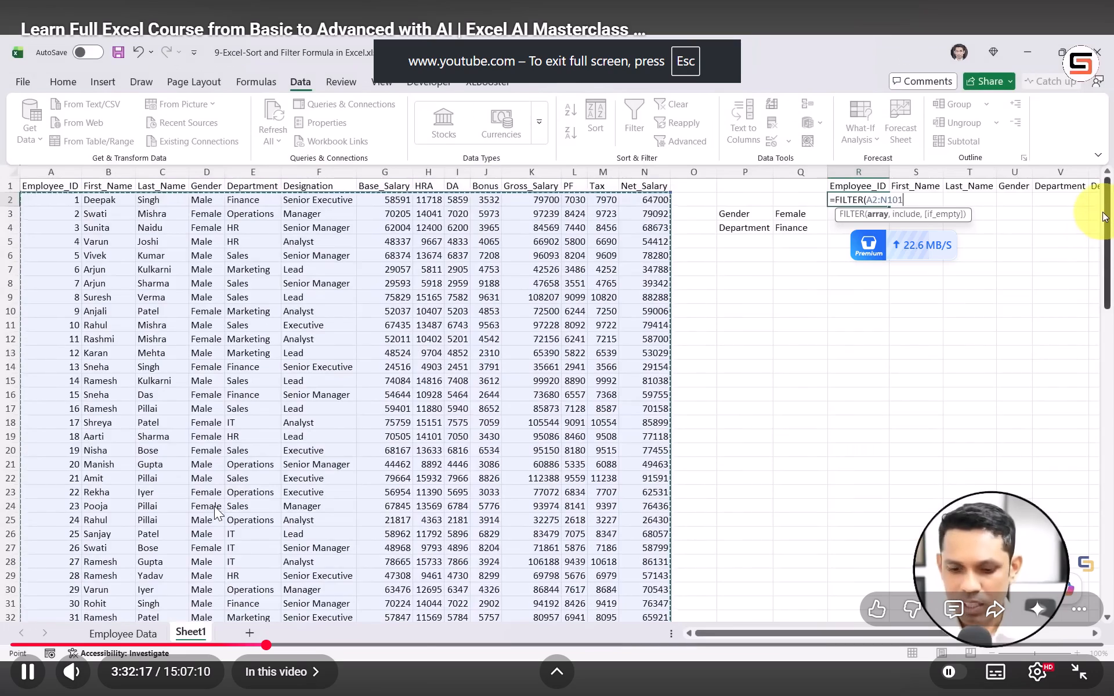
Seek the course video back to the formula-based conditional formatting lesson at about 2:30:58.
left_click(220, 643)
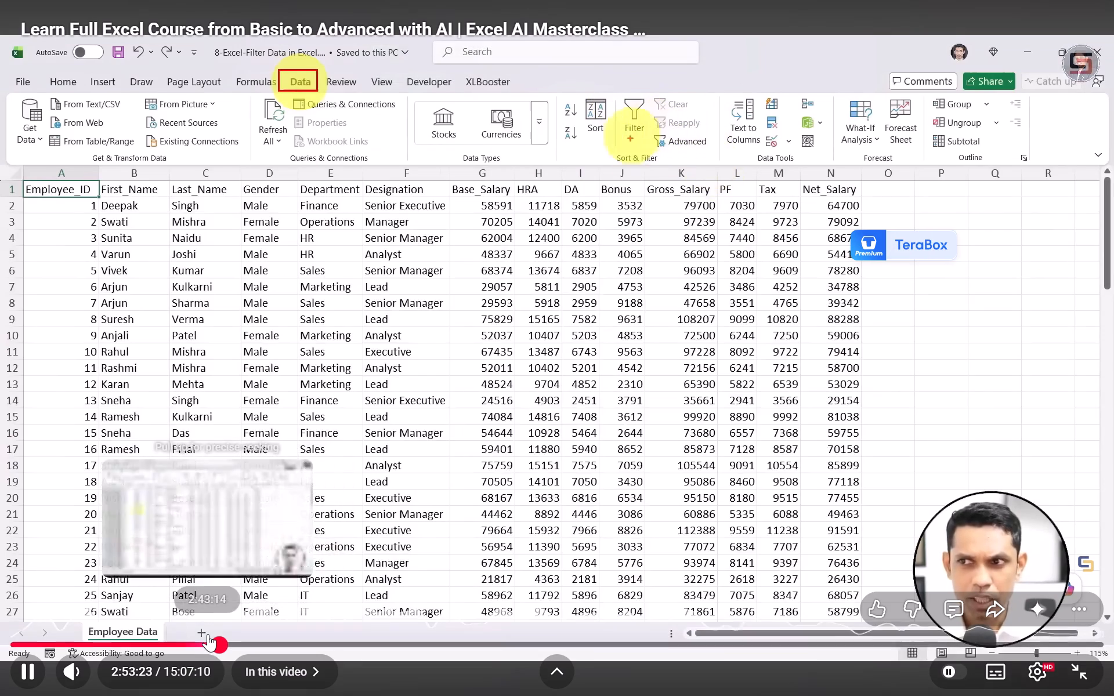
left_click(193, 639)
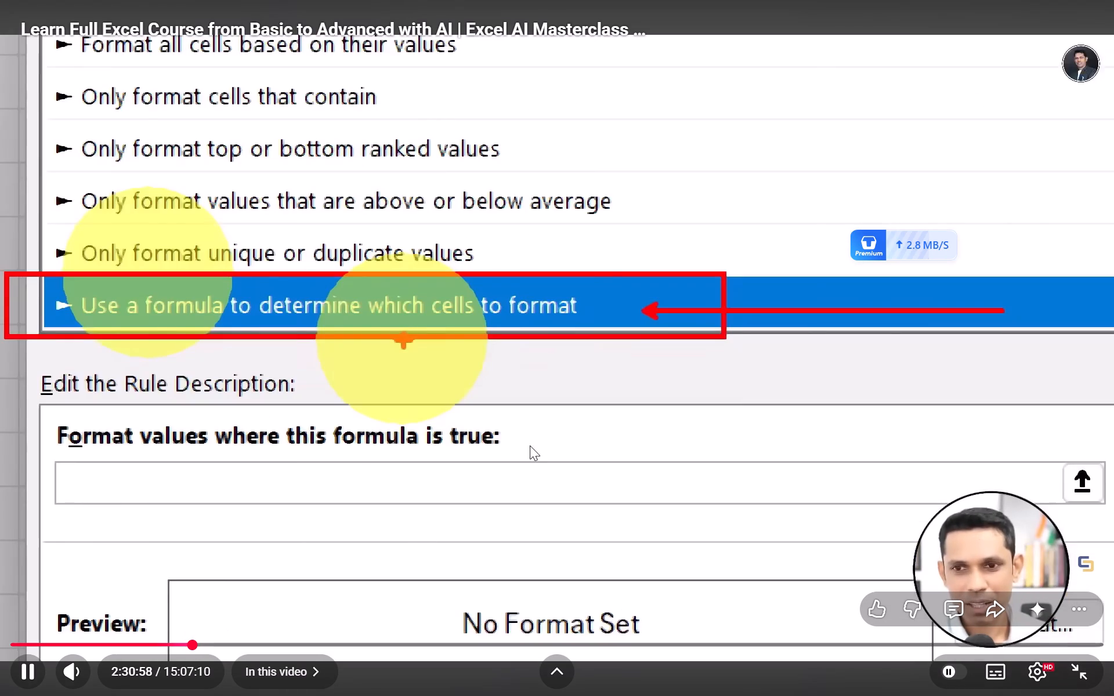
Skip forward through the New Formatting Rule demonstration, from the $D$2 formula reference to the highlighted Delhi rows at about 2:34:00.
key("Right")
key("Right")
key("Right")
key("Right")
key("Right")
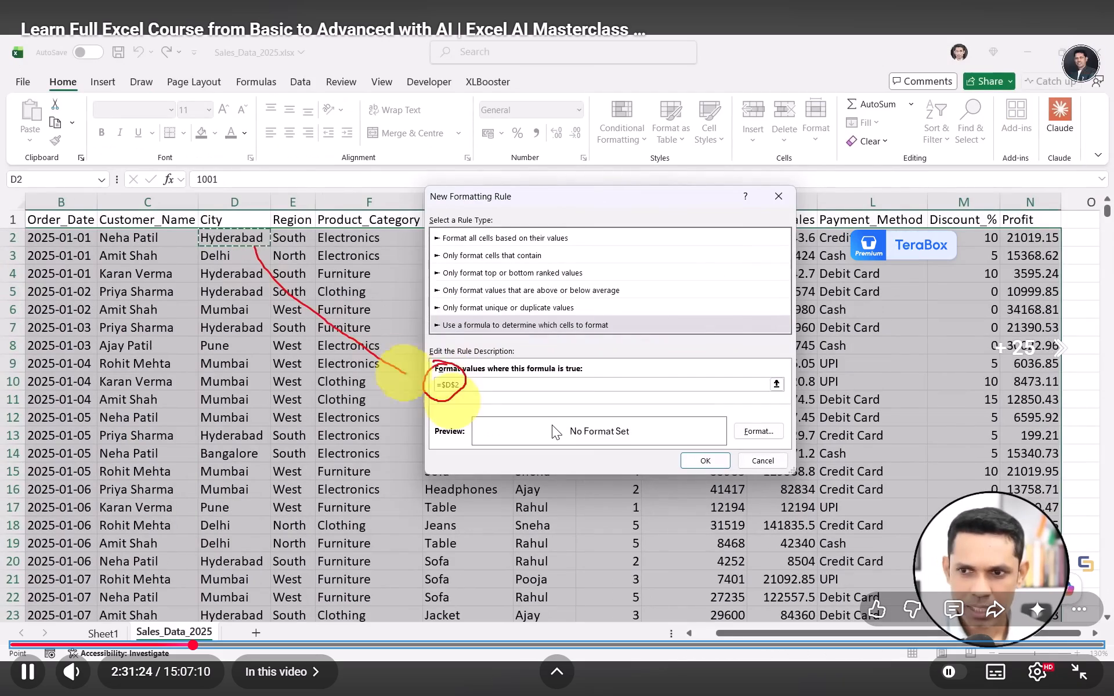
key("Right")
key("Right")
key("Right")
key("Right")
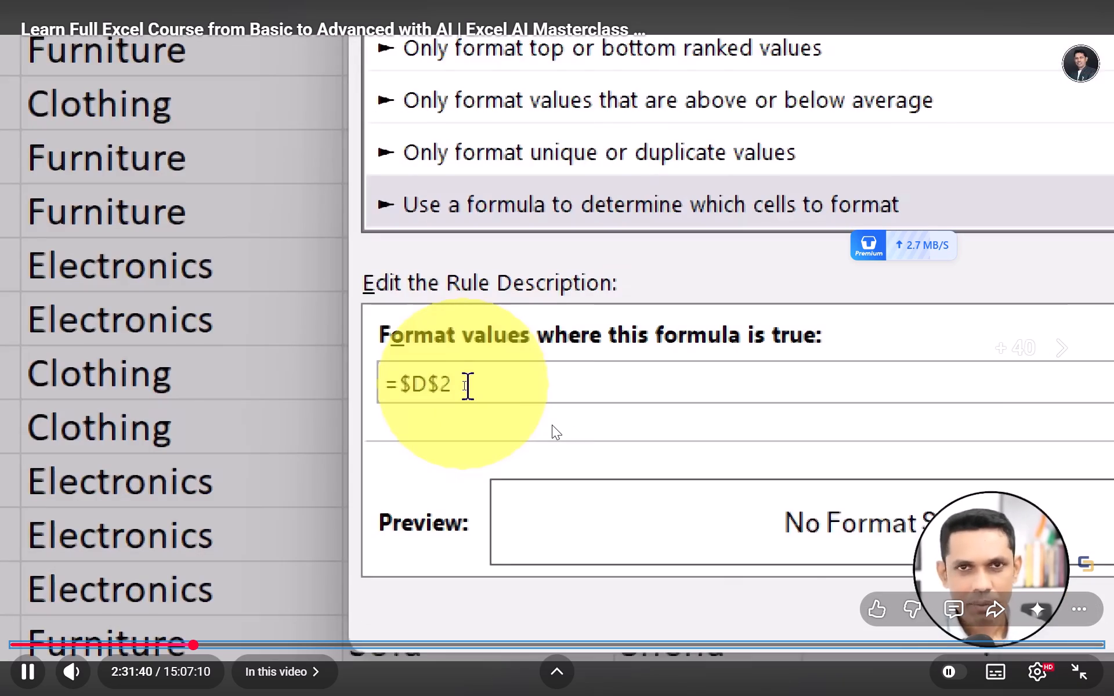
key("Right")
key("Right")
key("Right")
key("Right")
key("Right")
key("Right")
key("Right")
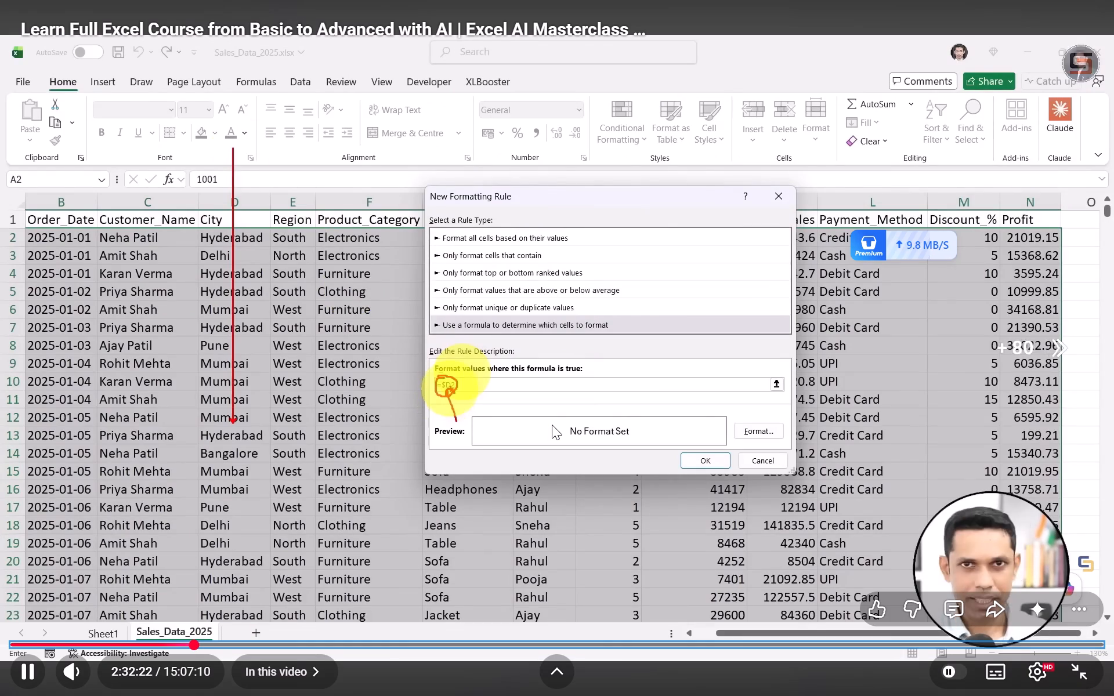
key("Right")
key("Right")
key("Right")
key("Right")
key("Right")
key("Right")
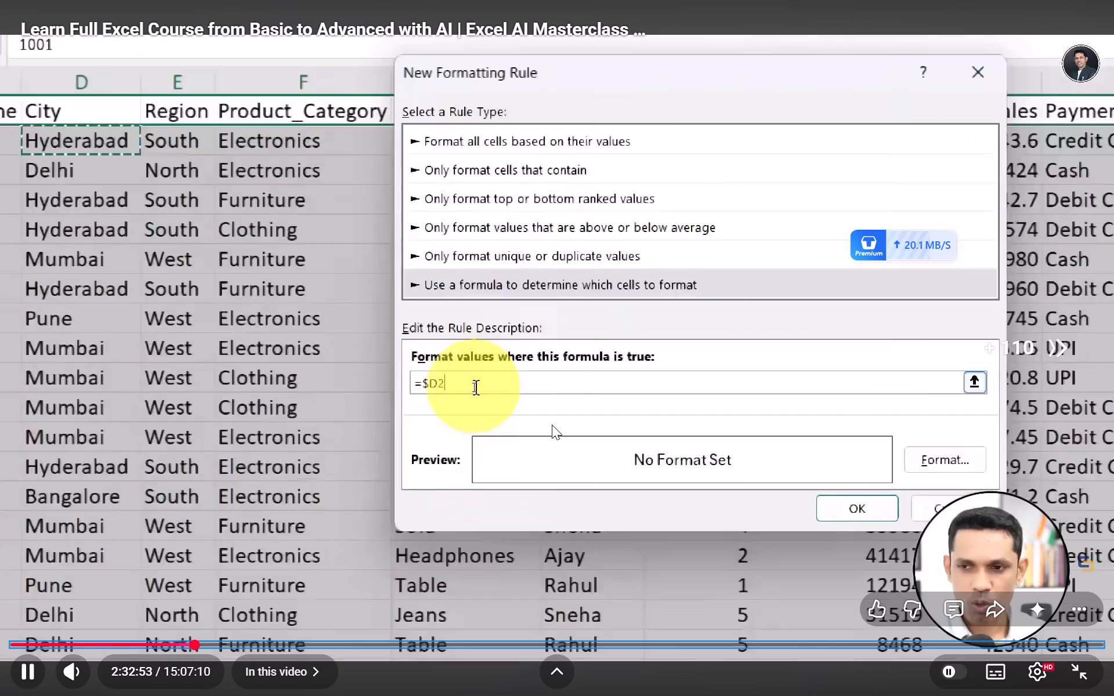
key("Right")
key("Right")
key("Right")
key("Right")
key("Right")
key("Right")
key("Right")
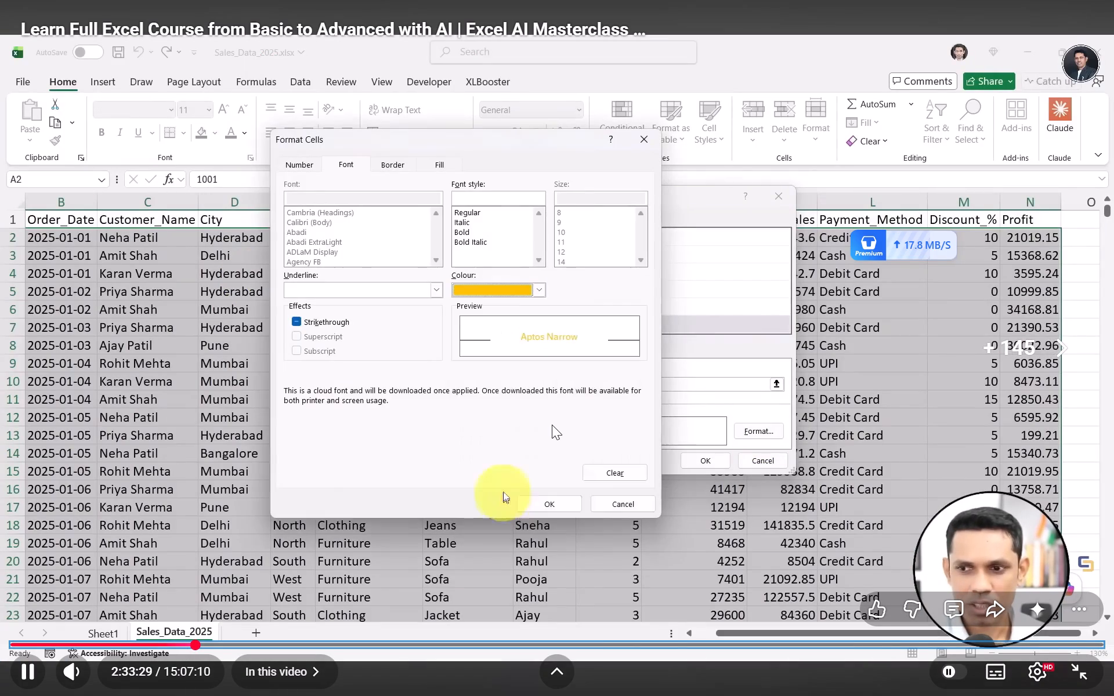
key("Right")
key("Right")
key("Right")
key("Right")
key("Right")
key("Right")
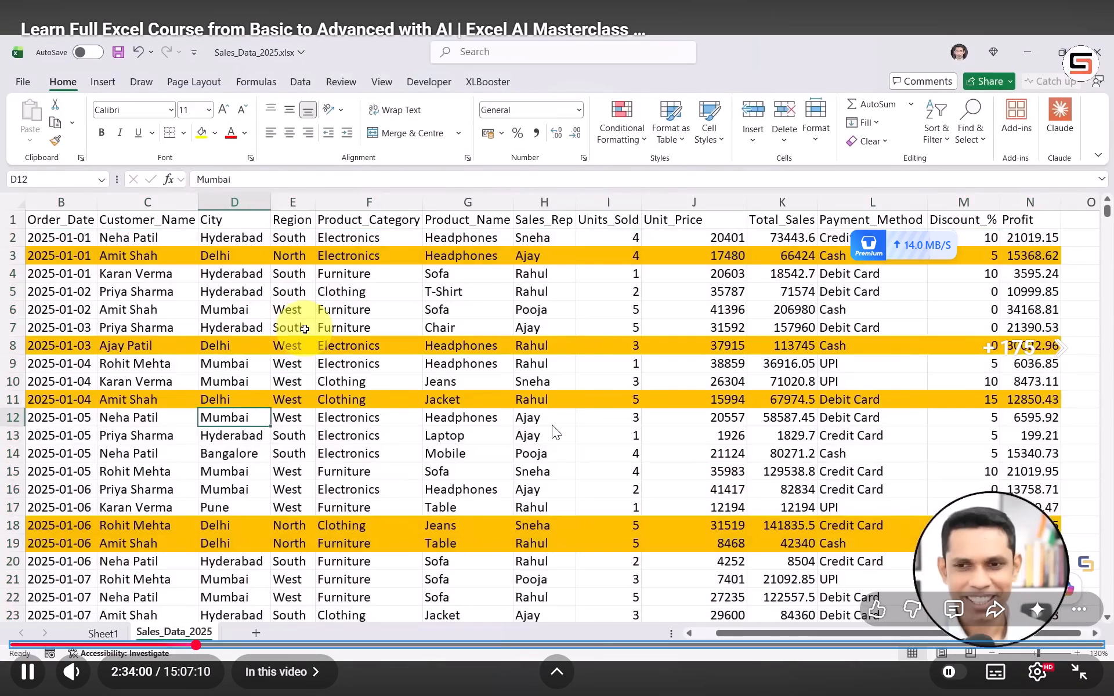
Skip forward through the second formula rule demonstration, up to the highlighted Pune rows at about 2:36:43.
key("Right")
key("Right")
key("Right")
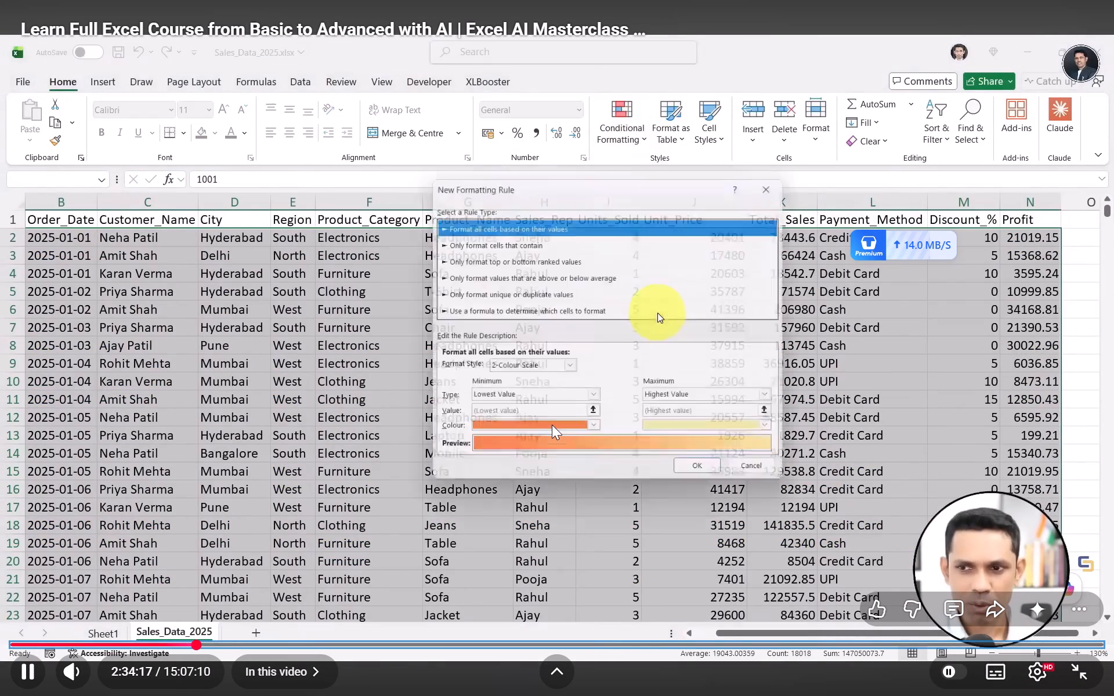
key("Right")
key("Right")
key("Right")
key("Right")
key("Right")
key("Right")
key("Right")
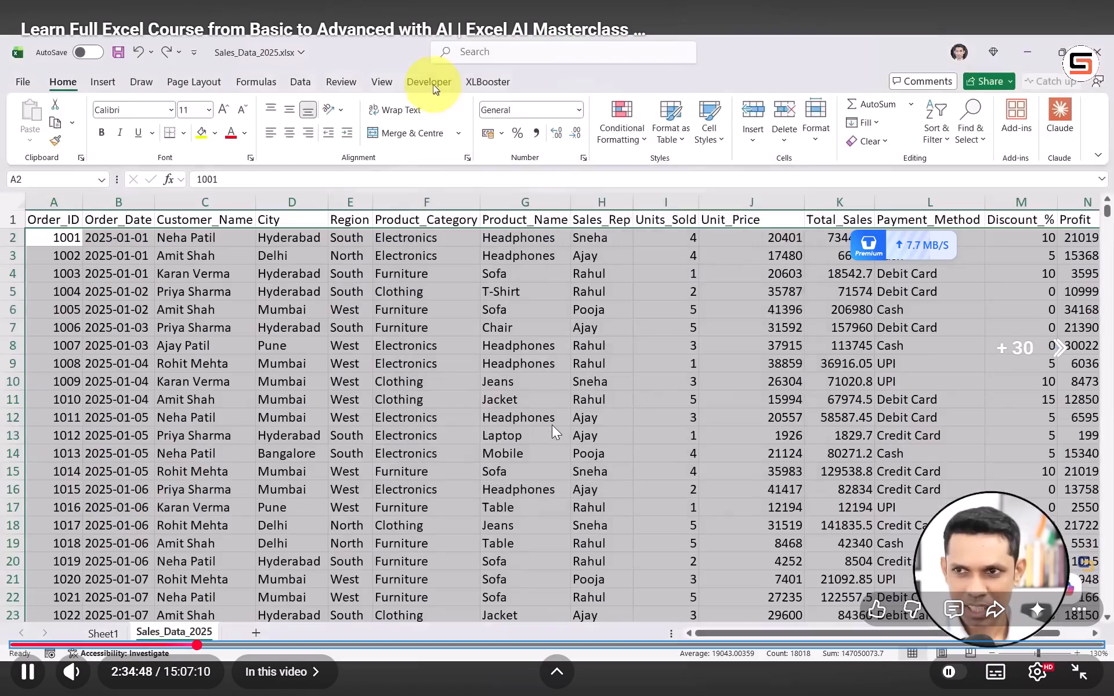
key("Right")
key("Right")
key("Right")
key("Right")
key("Right")
key("Right")
key("Right")
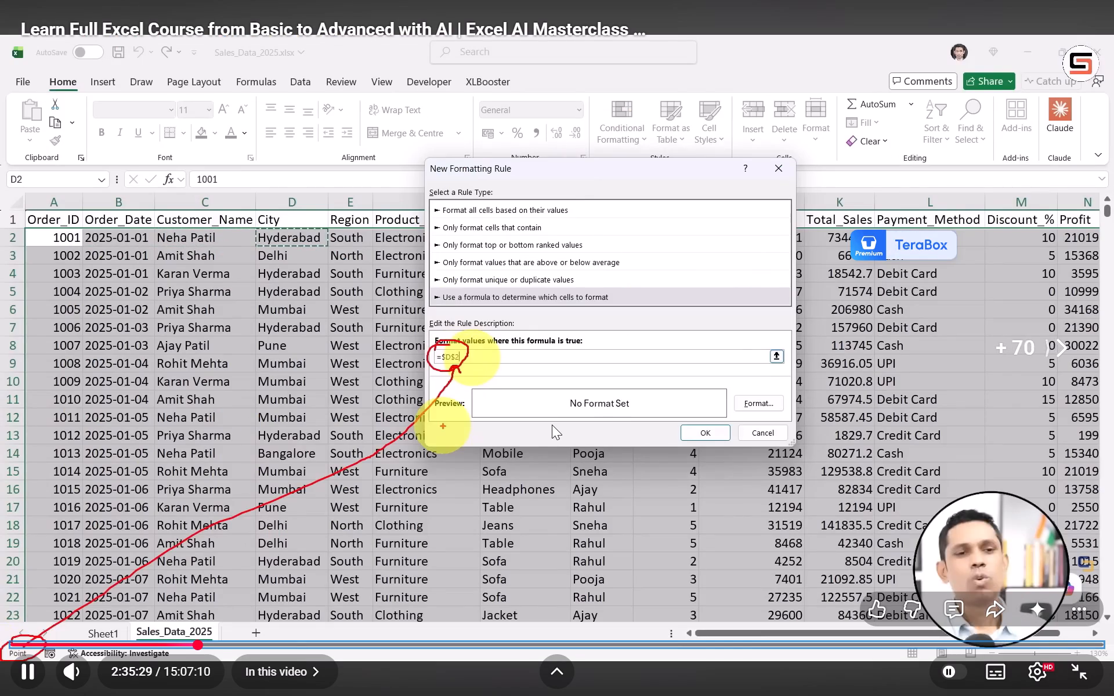
key("Right")
key("Right")
key("Right")
key("Right")
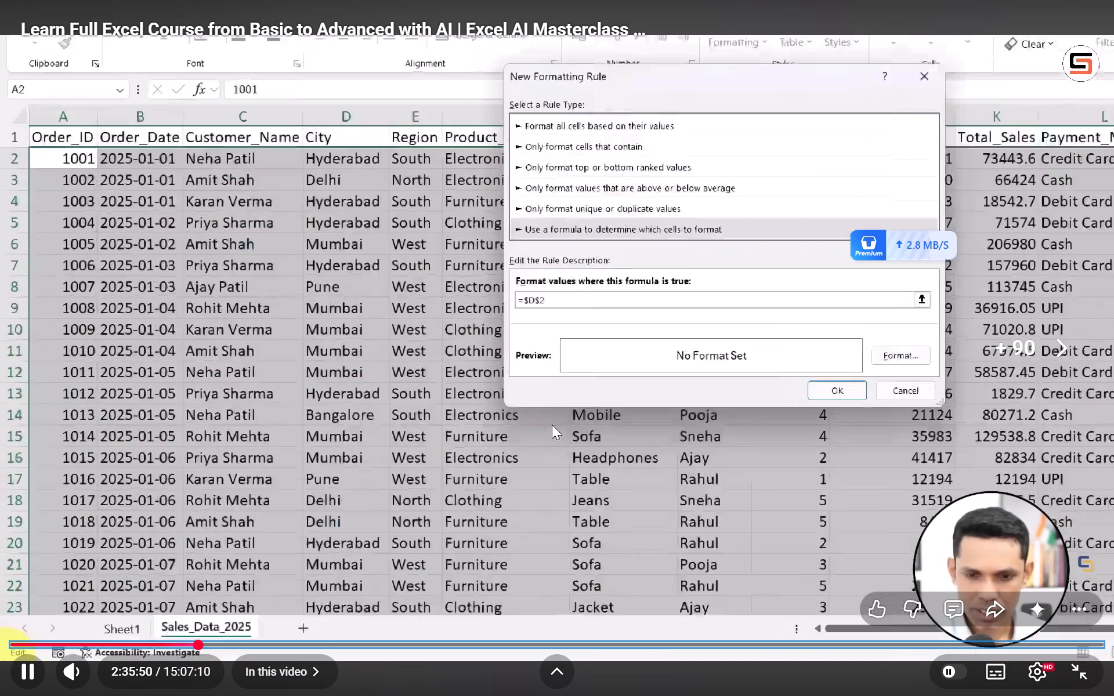
key("Right")
key("Right")
key("Right")
key("Right")
key("Right")
key("Right")
key("Right")
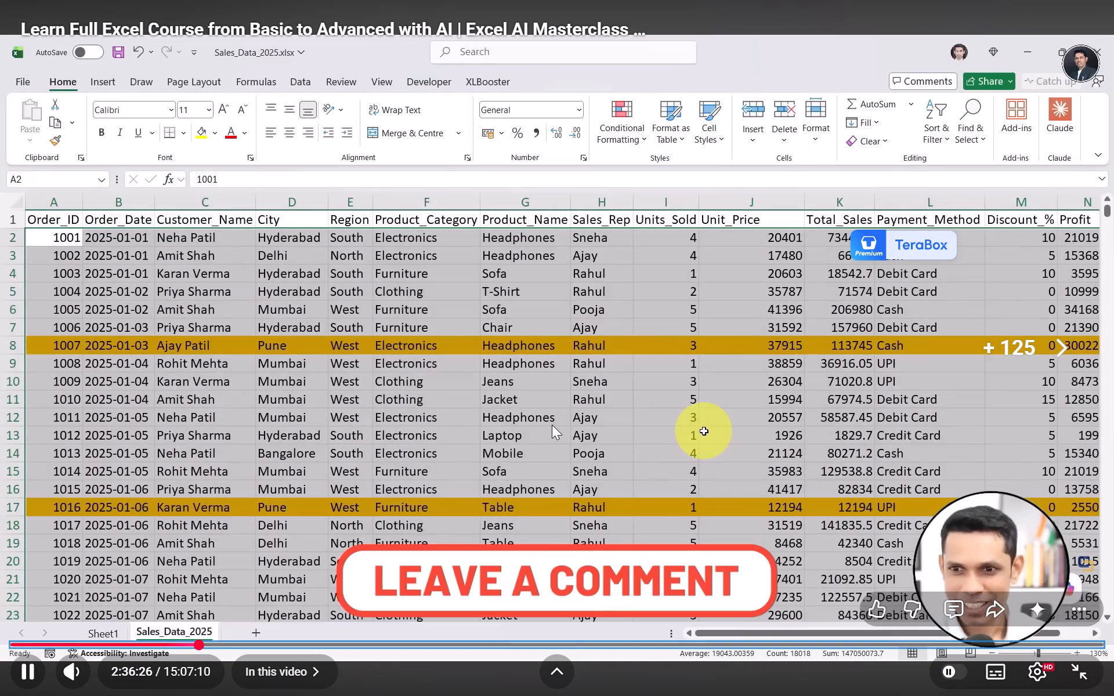
key("Right")
key("Right")
key("Right")
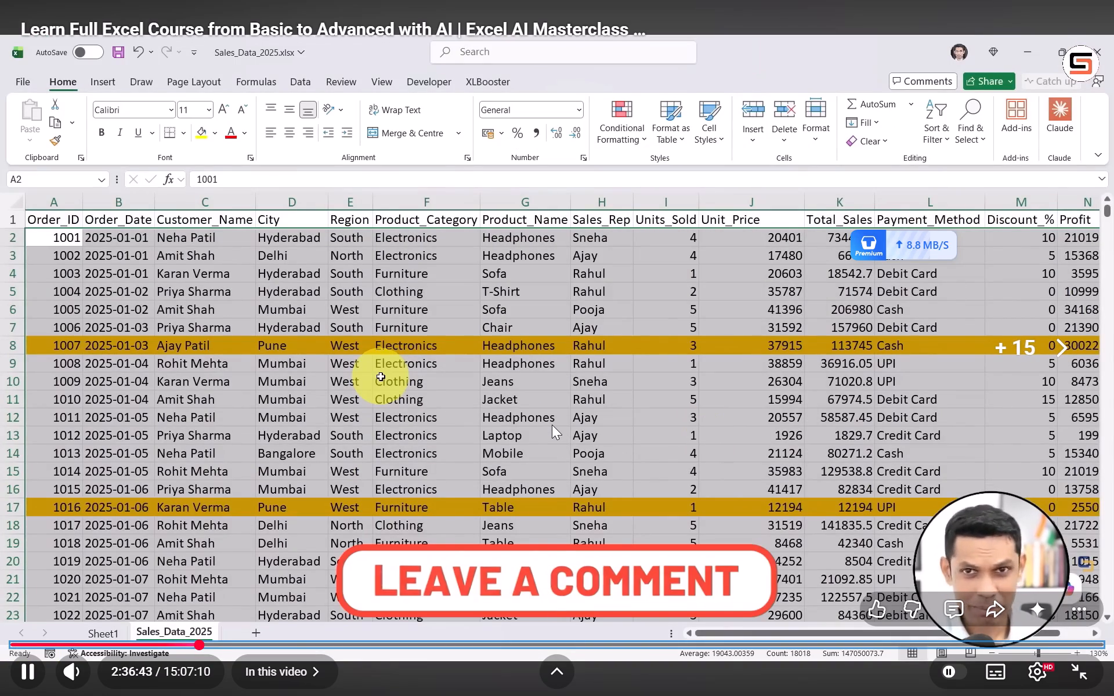
Skip forward through the rules manager and fill colour demonstration to the green Mumbai rows at about 2:38:13.
key("Right")
key("Right")
key("Right")
key("Right")
key("Right")
key("Right")
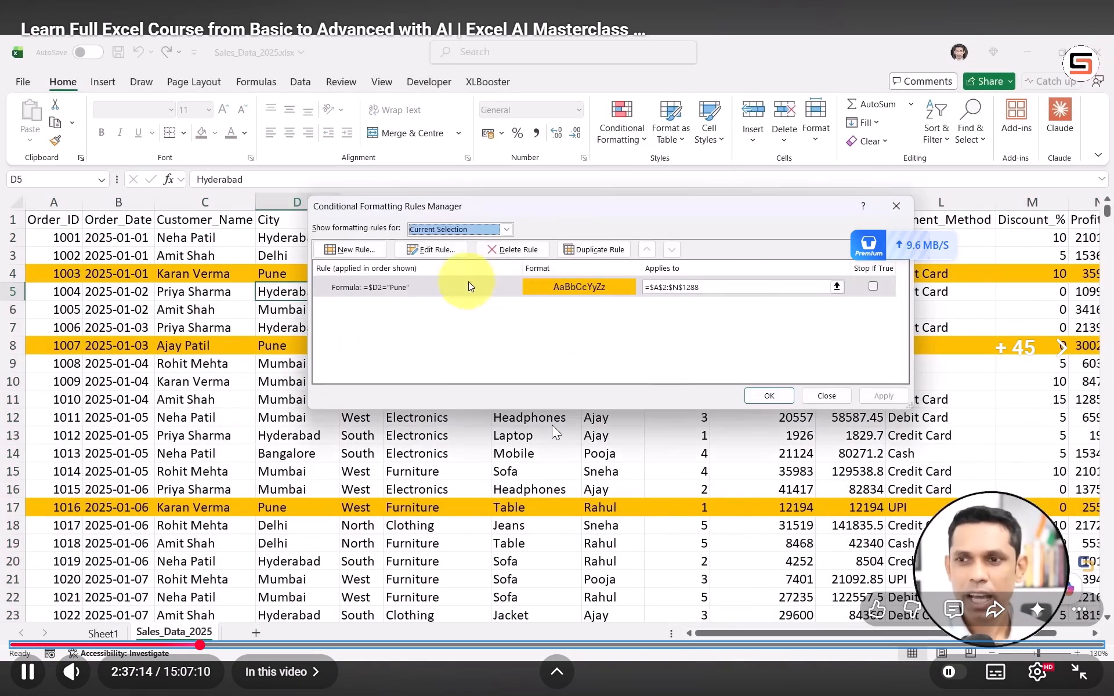
key("Right")
key("Right")
key("Right")
key("Right")
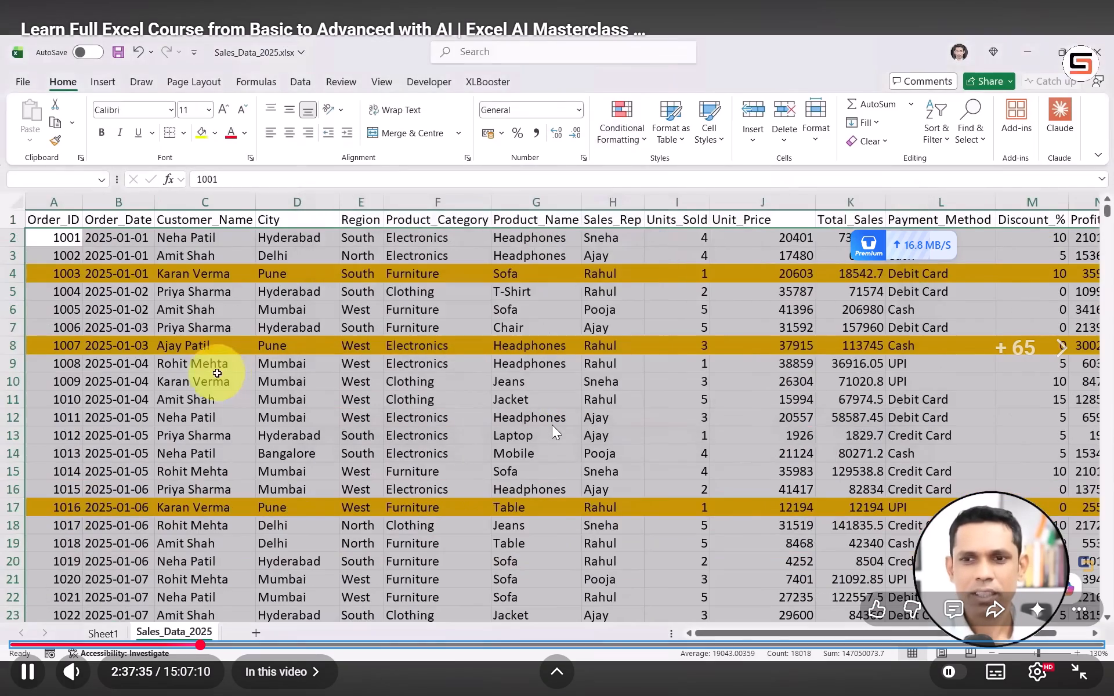
key("Right")
key("Right")
key("Right")
key("Right")
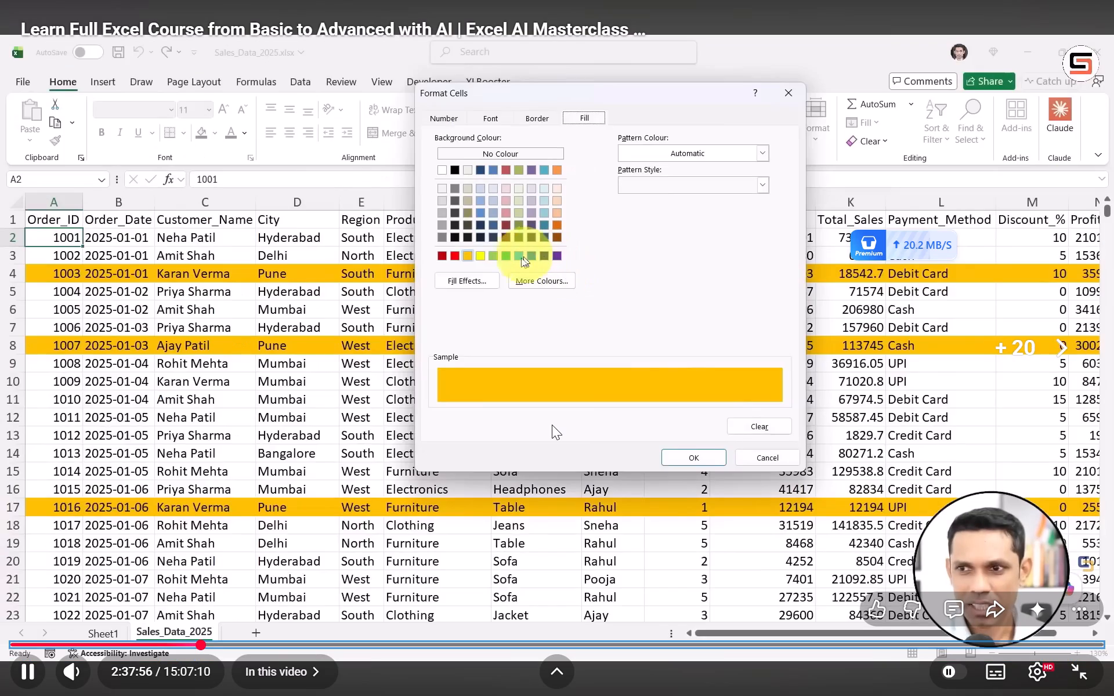
key("Right")
key("Right")
key("Right")
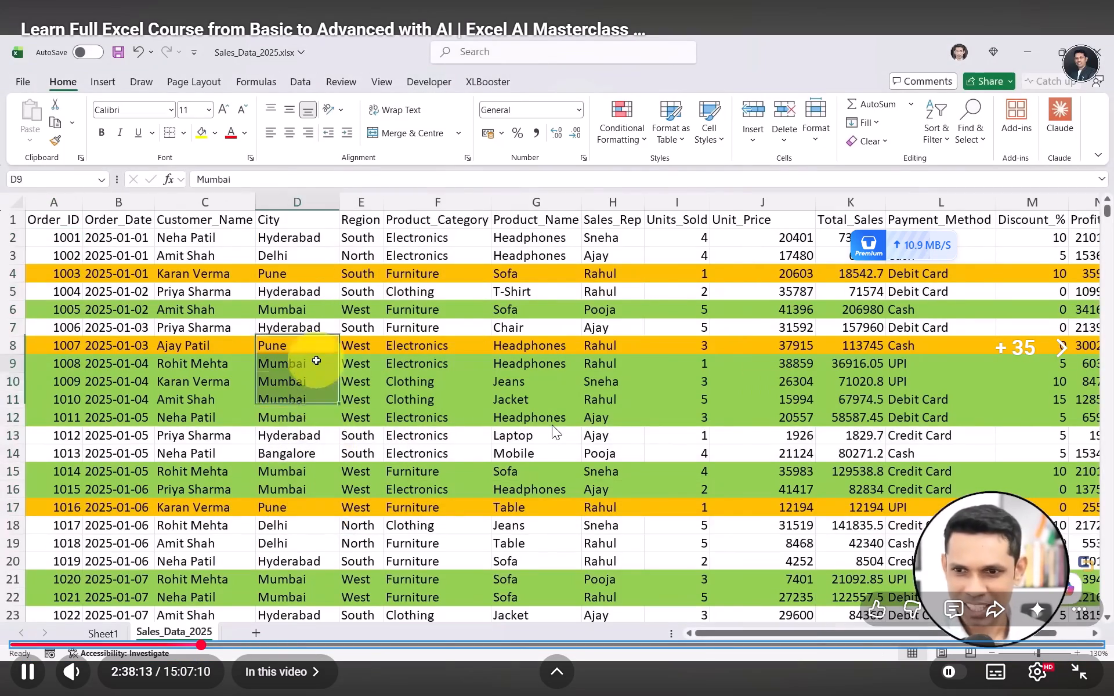
Watch the explanation of the green Mumbai and orange Pune rows, playing the lesson at 2x speed.
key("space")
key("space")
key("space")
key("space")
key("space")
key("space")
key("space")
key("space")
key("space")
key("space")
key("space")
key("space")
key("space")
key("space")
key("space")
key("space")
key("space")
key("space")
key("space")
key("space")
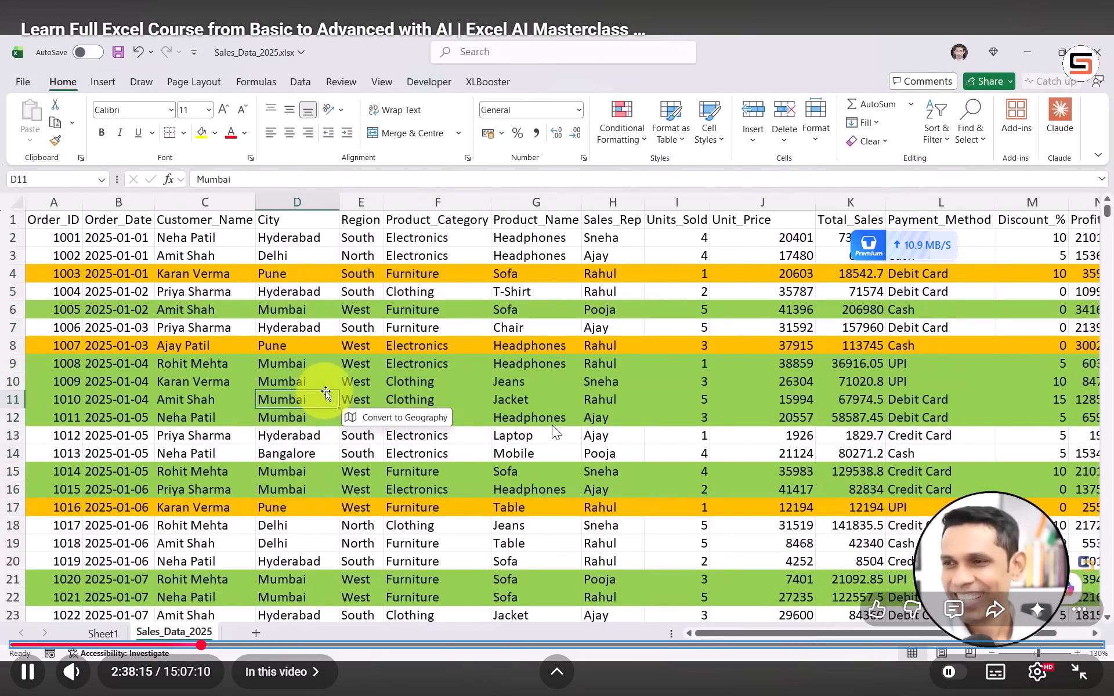
left_click(646, 339)
left_click(646, 338)
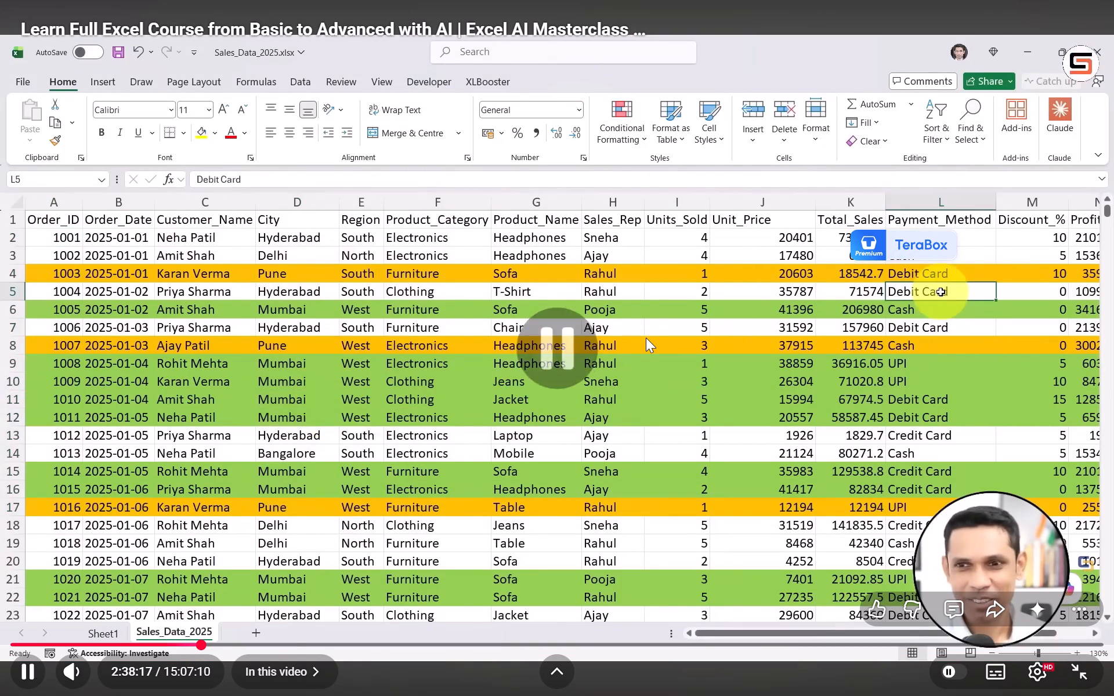
left_click(646, 338)
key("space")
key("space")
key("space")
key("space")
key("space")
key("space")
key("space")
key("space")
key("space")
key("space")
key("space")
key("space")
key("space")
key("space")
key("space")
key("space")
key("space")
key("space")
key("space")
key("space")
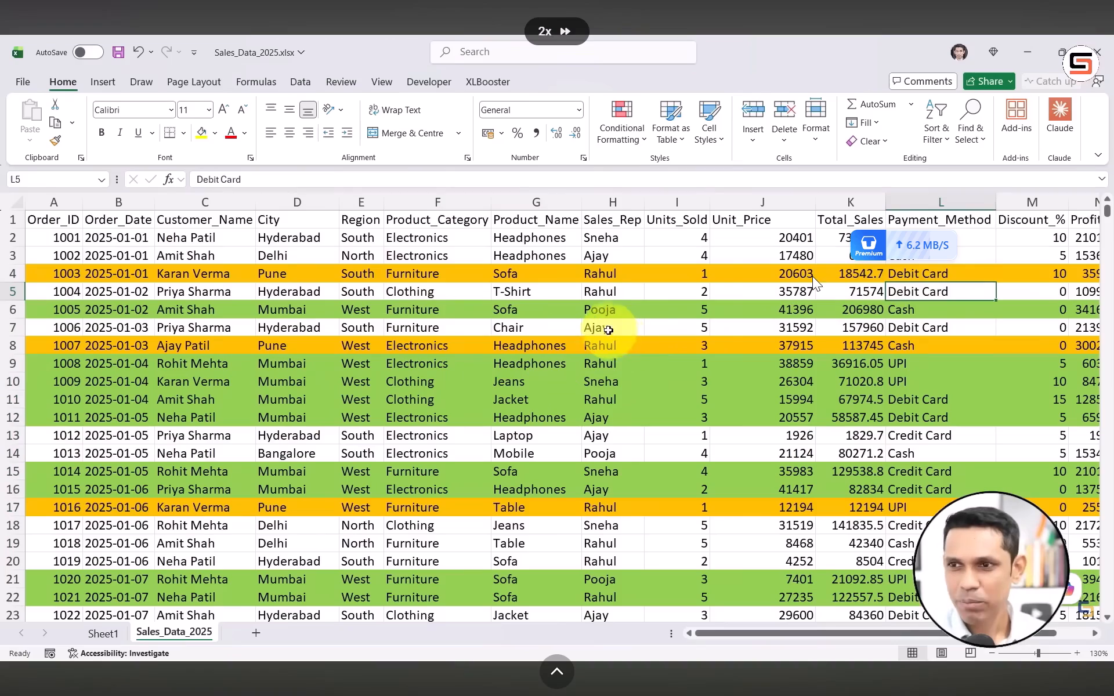
Move the floating TeraBox upload widget up to the edge of the screen, clear of the worksheet in the video.
left_click_drag(869, 249, 823, 14)
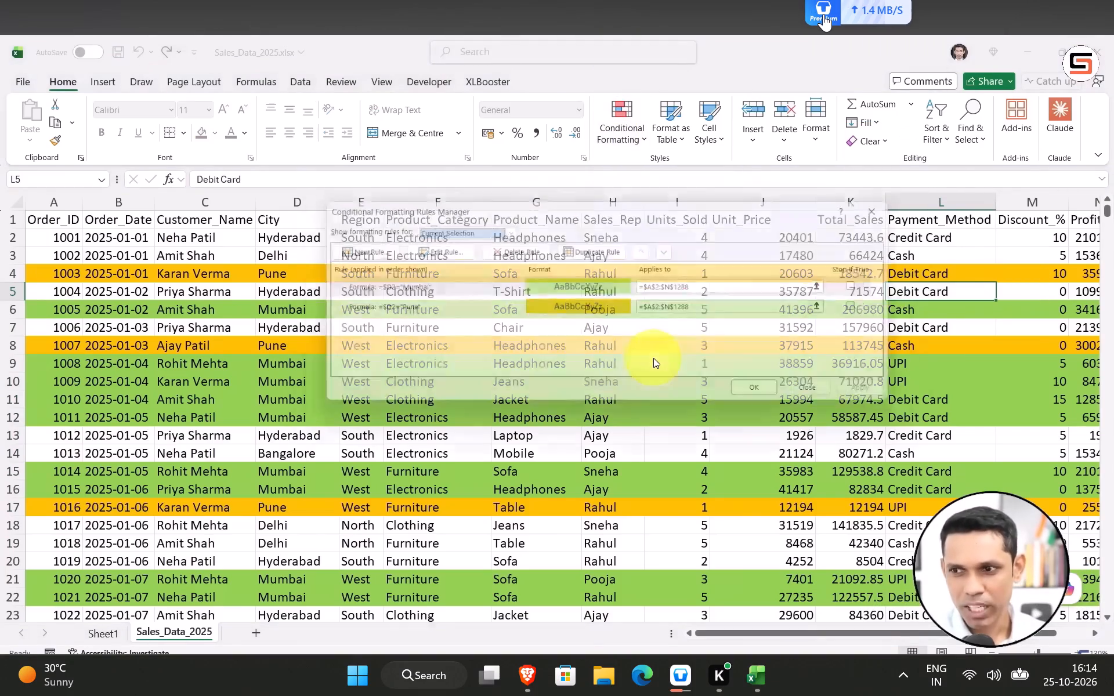
left_click_drag(823, 14, 825, 19)
Watch the Conditional Formatting Rules Manager explanation of the Mumbai and Pune rules at 2x speed, up to about 2:38:34.
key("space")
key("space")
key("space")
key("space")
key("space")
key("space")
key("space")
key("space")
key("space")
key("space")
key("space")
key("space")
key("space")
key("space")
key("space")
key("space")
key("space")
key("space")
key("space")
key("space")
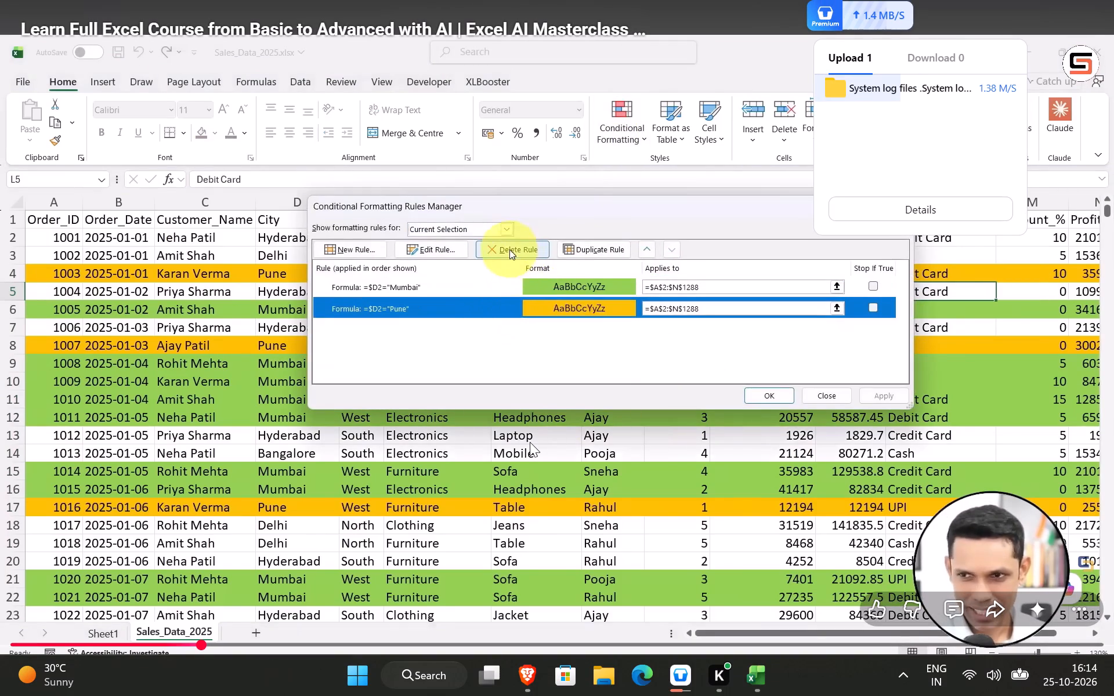
left_click(593, 469)
left_click(601, 466)
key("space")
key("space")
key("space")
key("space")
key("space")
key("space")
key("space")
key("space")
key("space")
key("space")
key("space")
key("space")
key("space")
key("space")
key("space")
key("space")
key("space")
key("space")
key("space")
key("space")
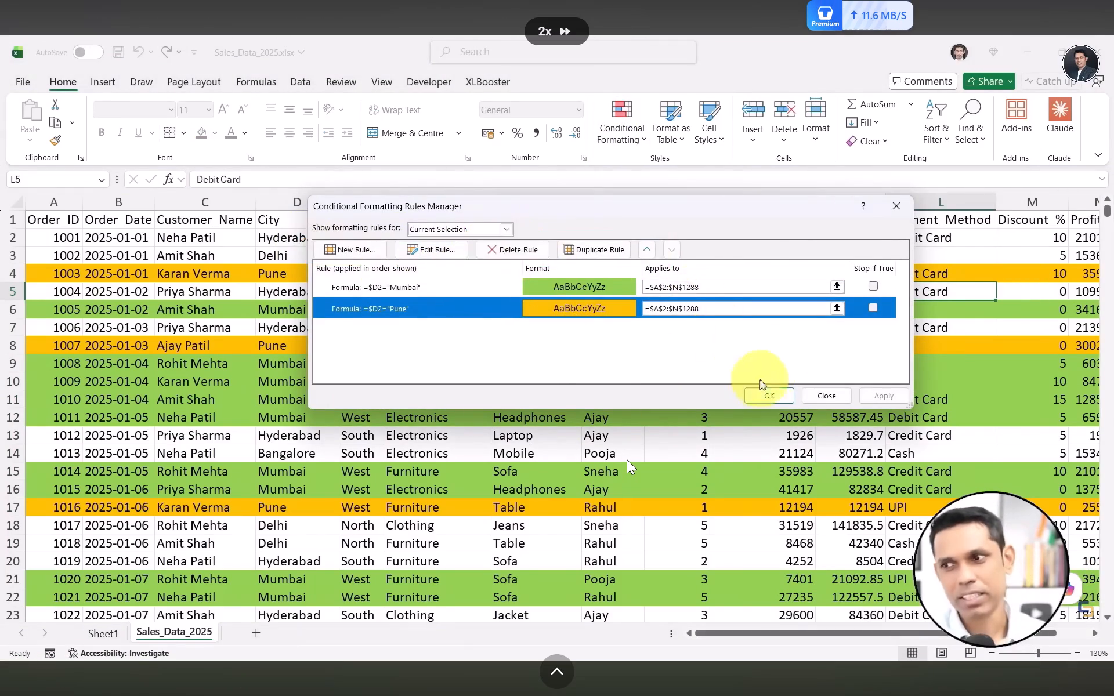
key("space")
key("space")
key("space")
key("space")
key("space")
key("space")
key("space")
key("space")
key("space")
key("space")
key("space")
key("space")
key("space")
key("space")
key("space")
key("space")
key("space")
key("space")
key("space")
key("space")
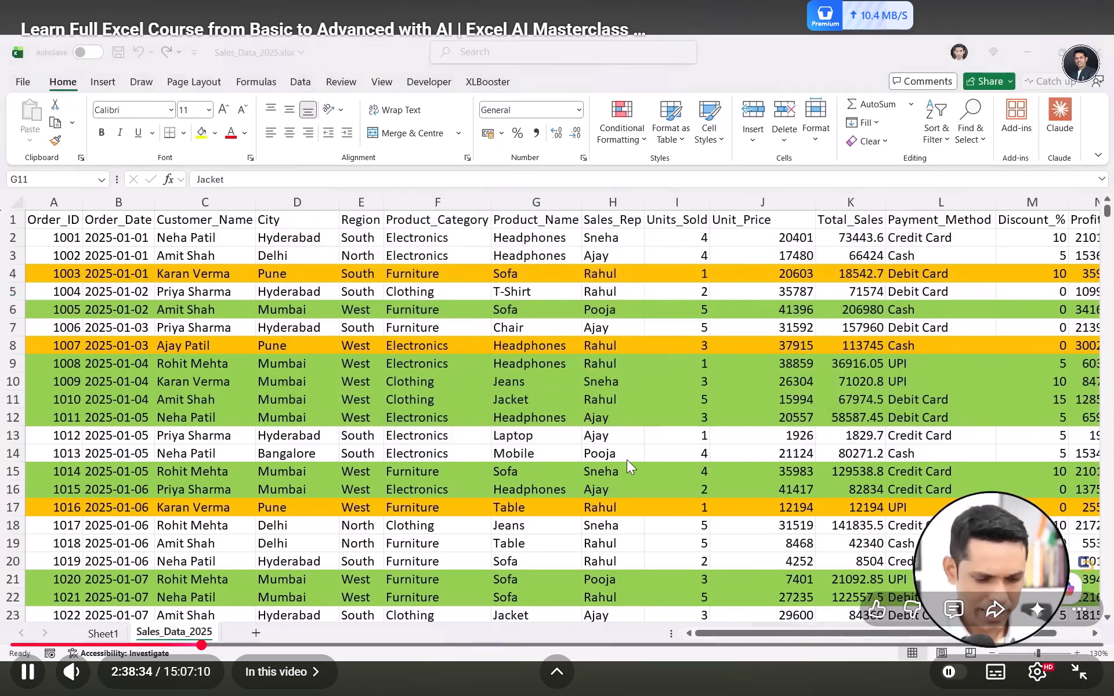
Watch the presenter's on-camera talk that follows the rules manager demonstration, from about 2:38:36 at 2x speed.
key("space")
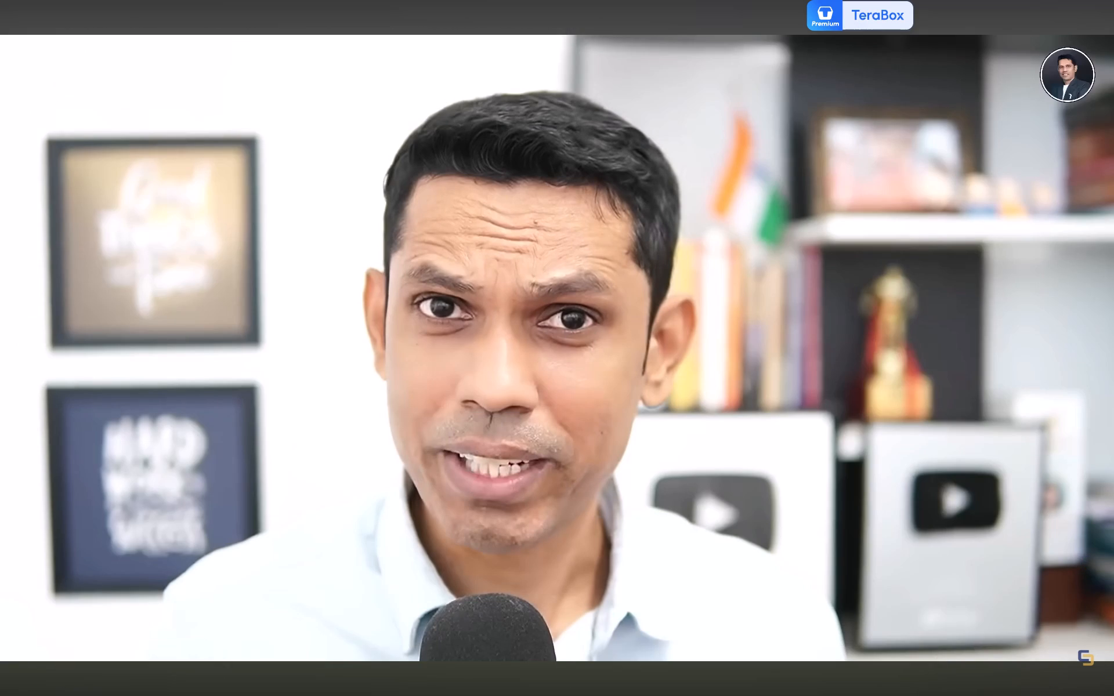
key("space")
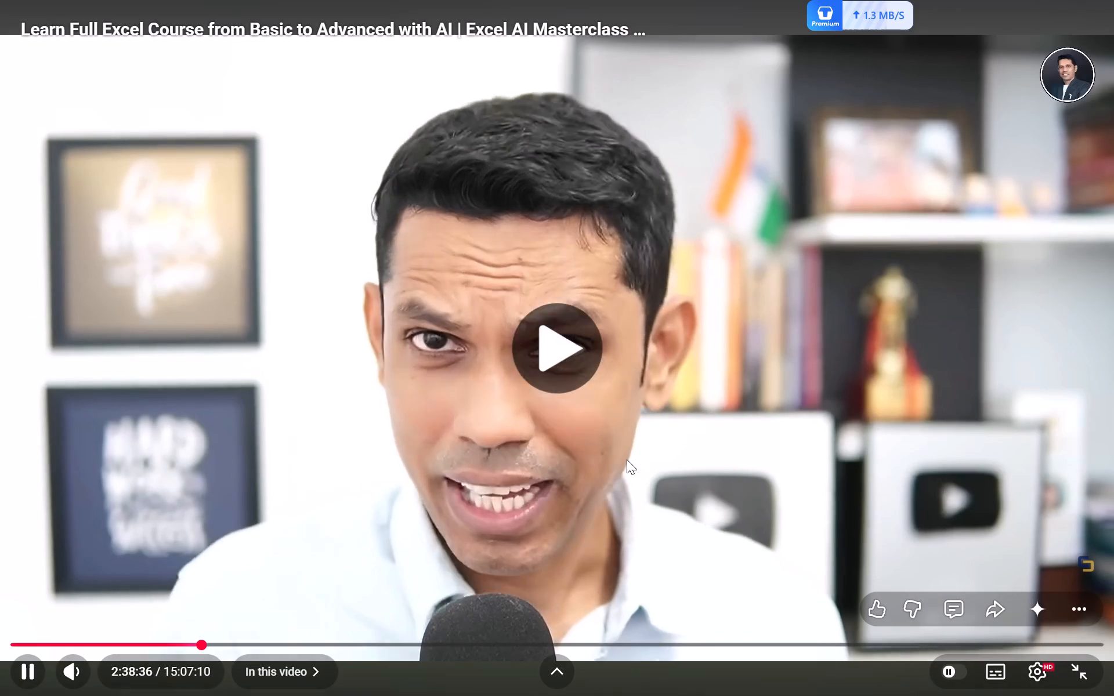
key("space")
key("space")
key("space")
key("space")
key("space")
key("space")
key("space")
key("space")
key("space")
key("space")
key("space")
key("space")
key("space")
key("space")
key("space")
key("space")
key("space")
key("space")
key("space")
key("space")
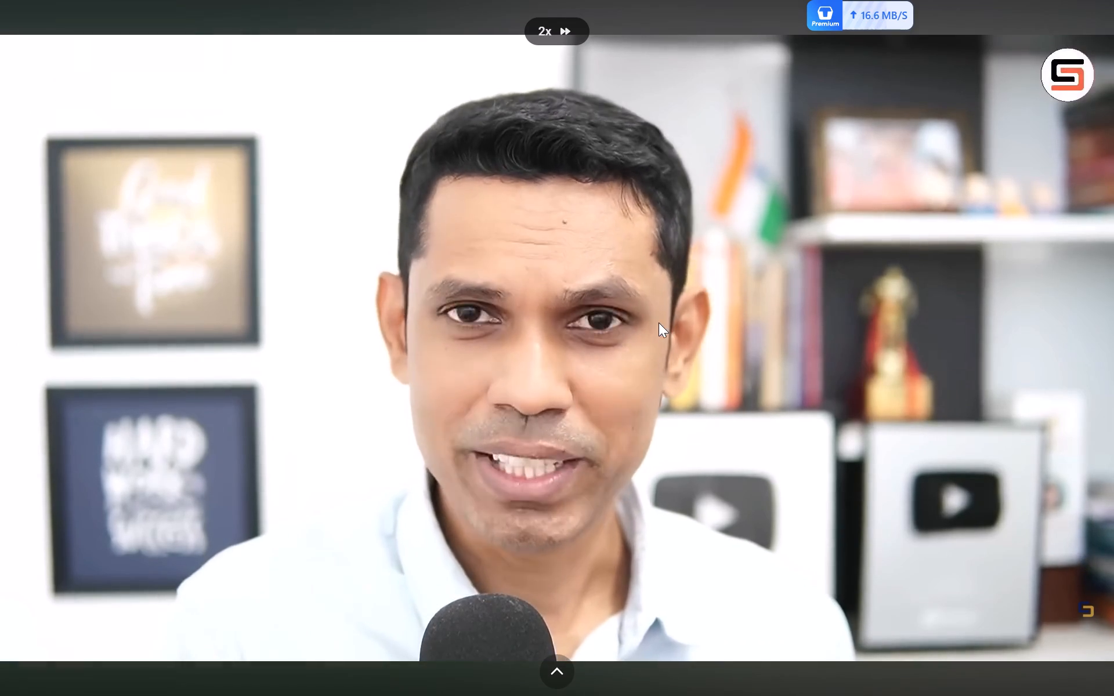
Pause the lesson and switch to the flat owners workbook in Excel.
left_click(635, 335)
key("alt+Tab")
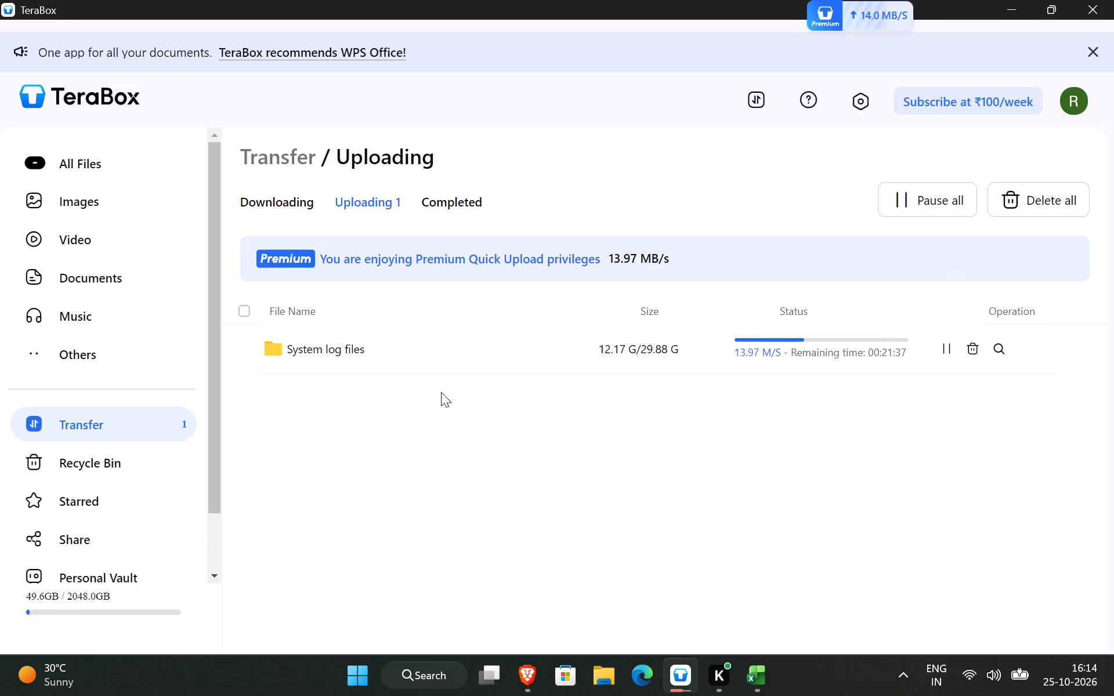
key("alt+Tab")
key("alt+Tab")
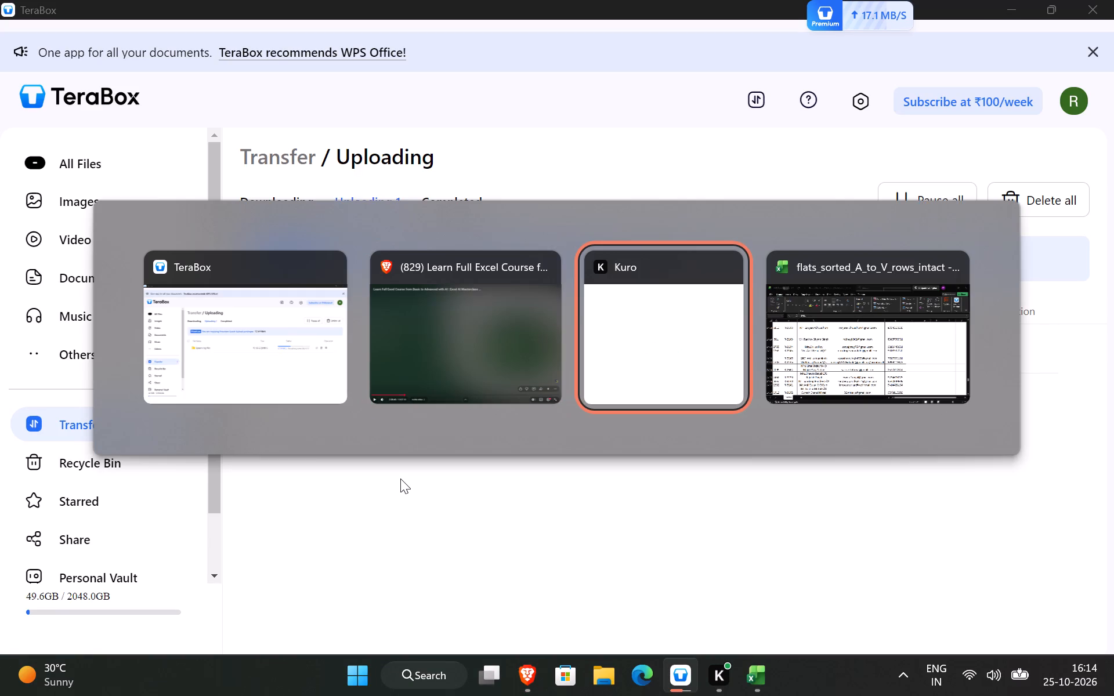
key("alt+Tab")
Select the entire SR. column starting from cell A2, and clear the selection.
left_click(235, 465)
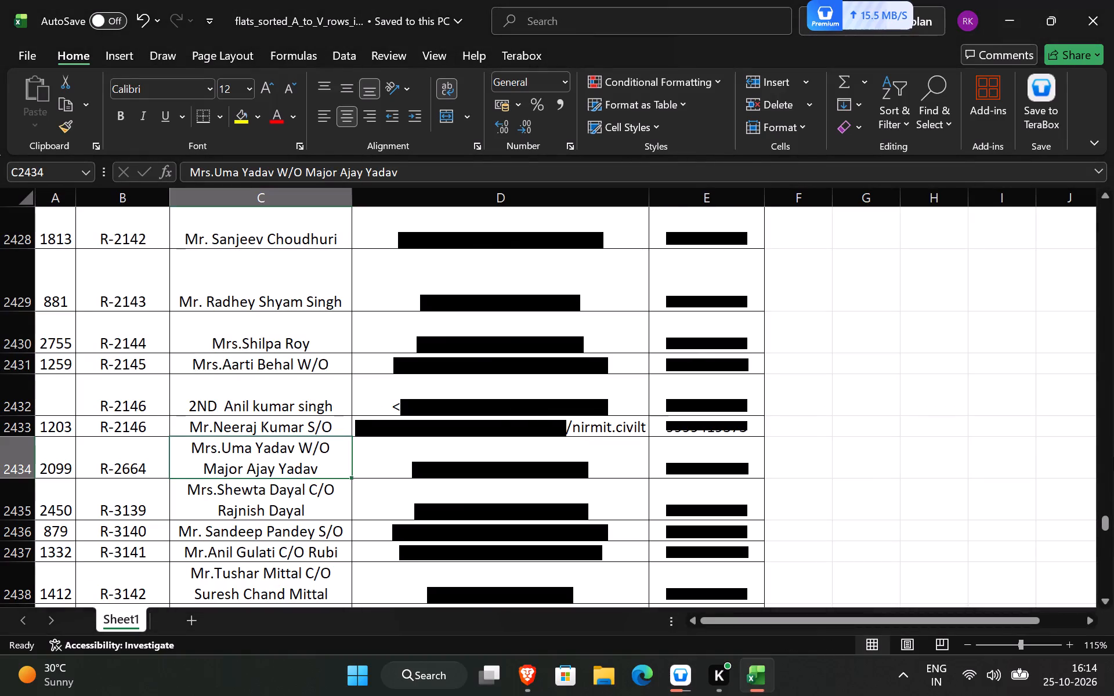
left_click_drag(1105, 525, 1113, 361)
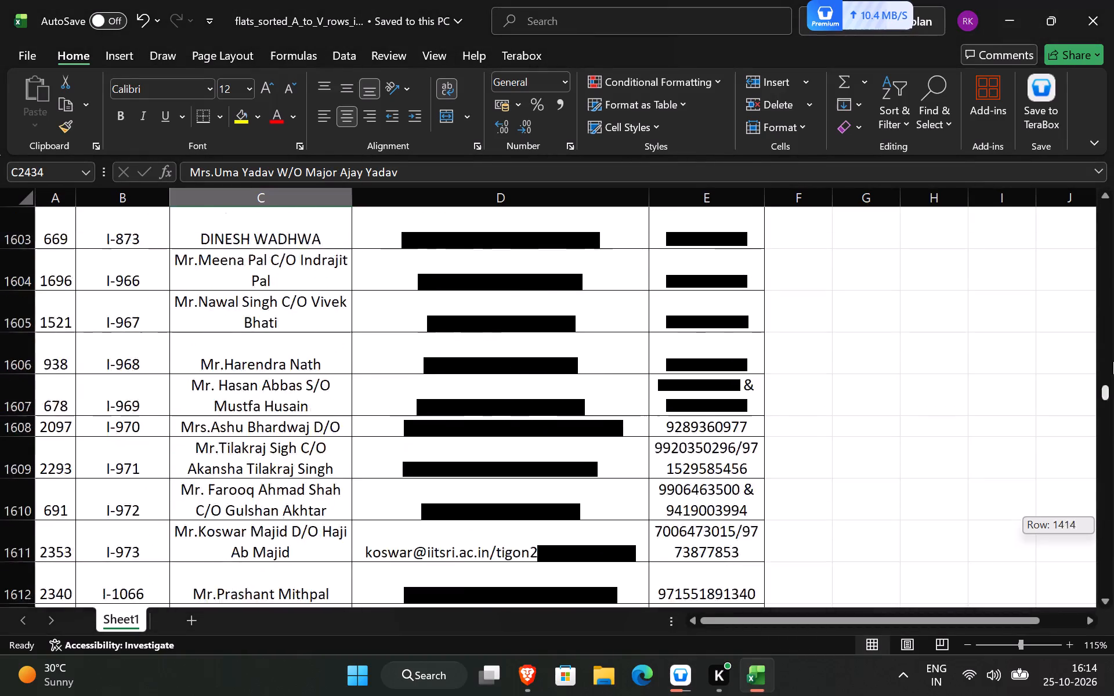
left_click_drag(1113, 361, 1113, 192)
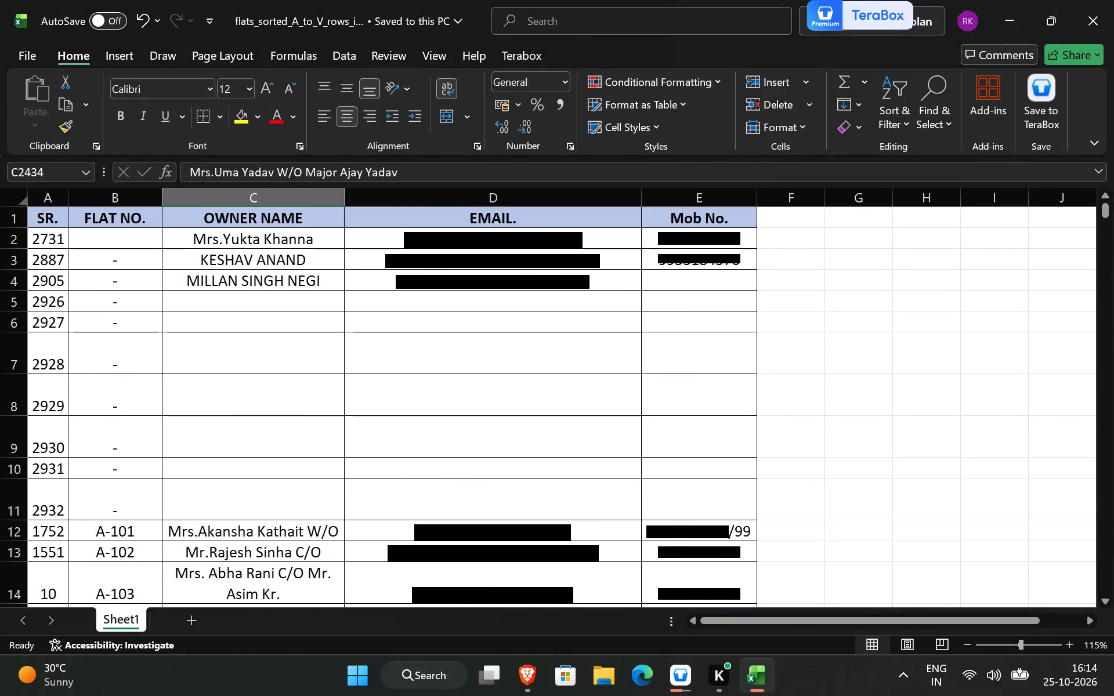
left_click(47, 241)
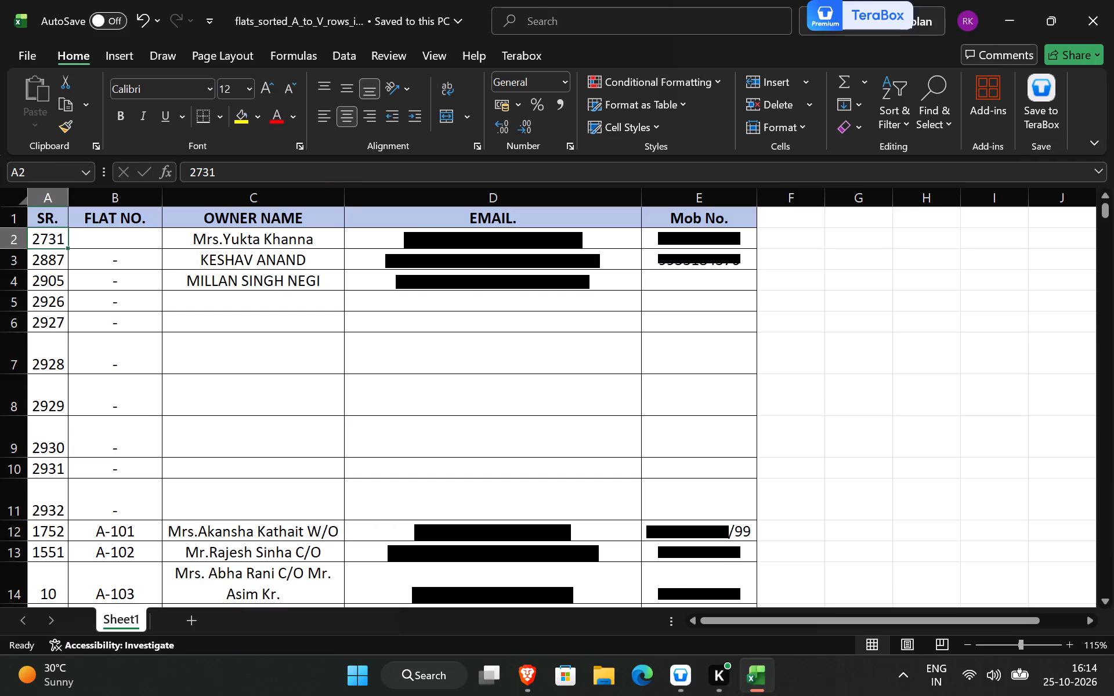
key("ctrl+space")
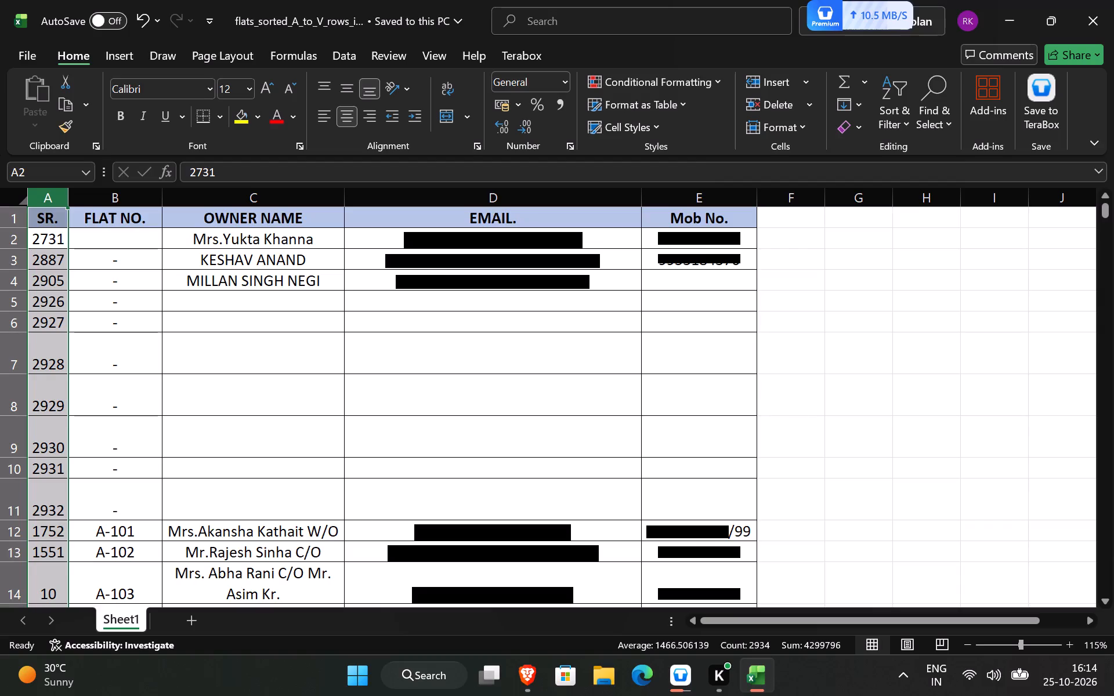
left_click(524, 399)
Select the entire FLAT NO. column starting from cell B4, check its extent past row 2935, and clear the selection.
left_click(128, 270)
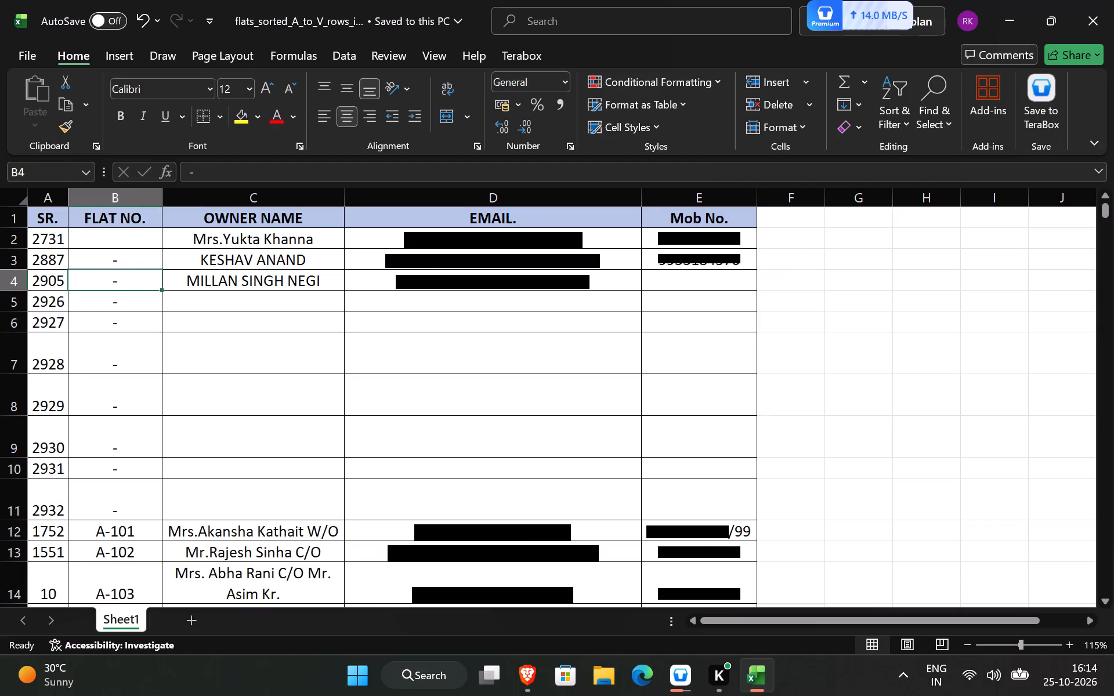
key("ctrl+space")
scroll(280, 324, "down", 3)
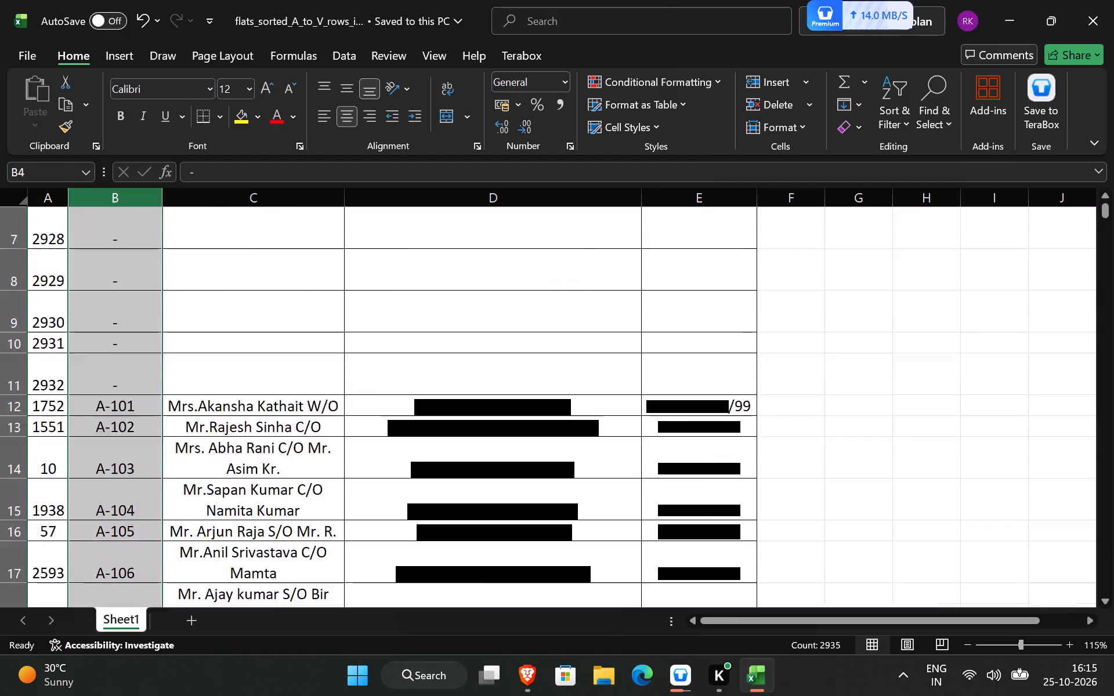
scroll(281, 329, "down", 20)
scroll(281, 329, "down", 17)
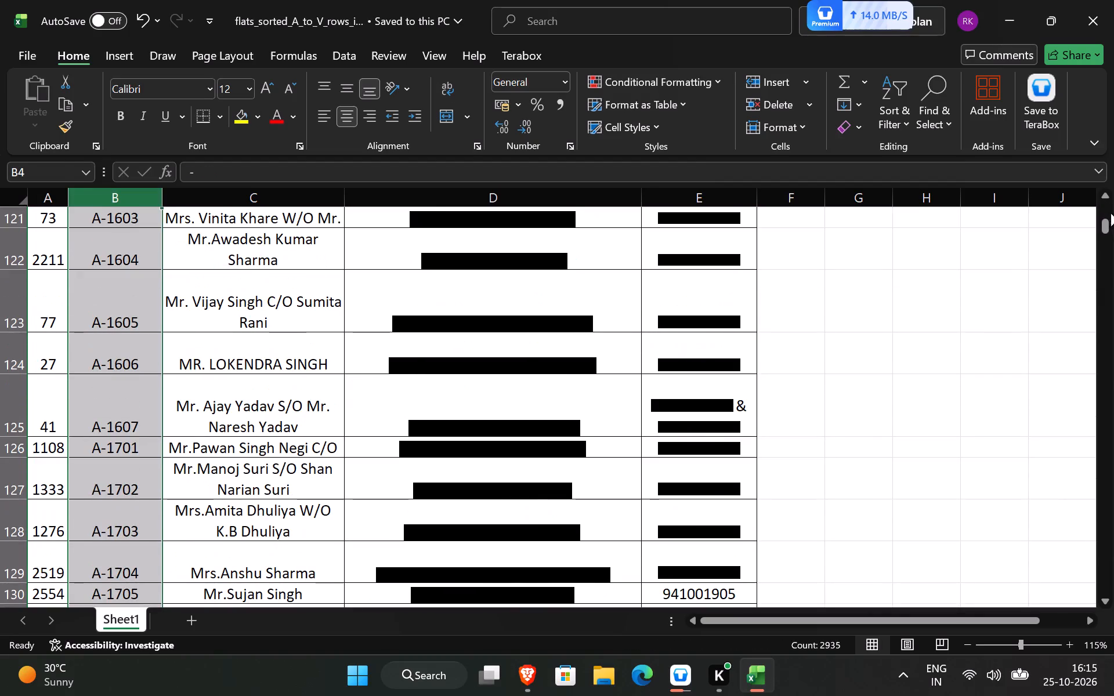
left_click_drag(1107, 224, 1109, 457)
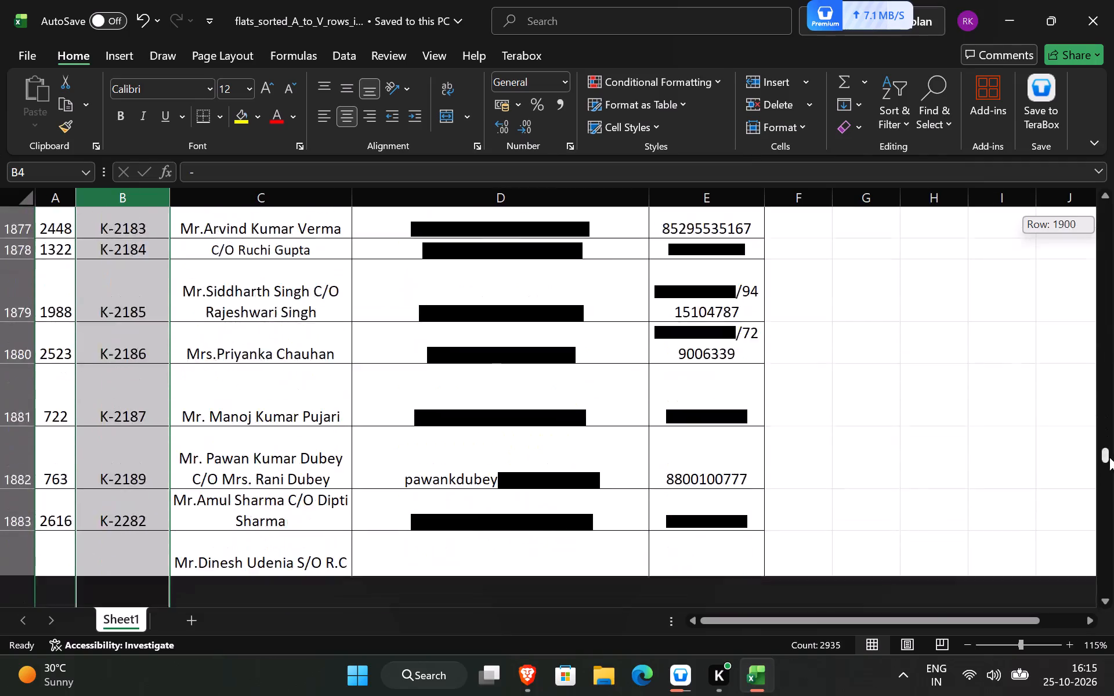
left_click_drag(1109, 457, 1100, 651)
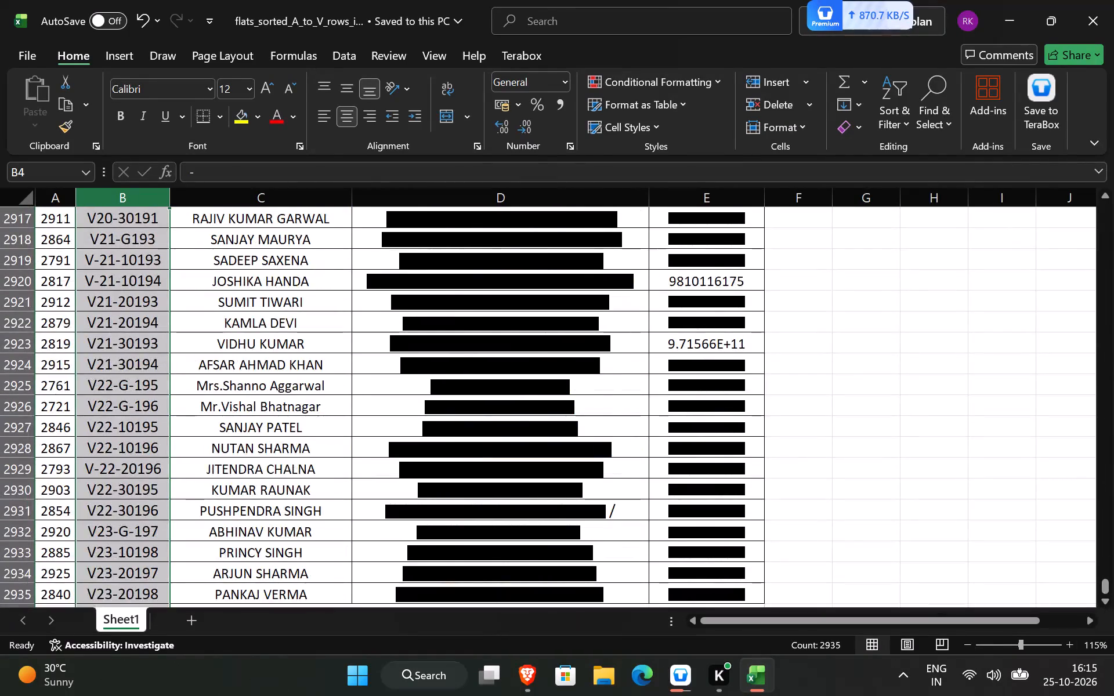
scroll(804, 423, "down", 5)
scroll(777, 371, "up", 1)
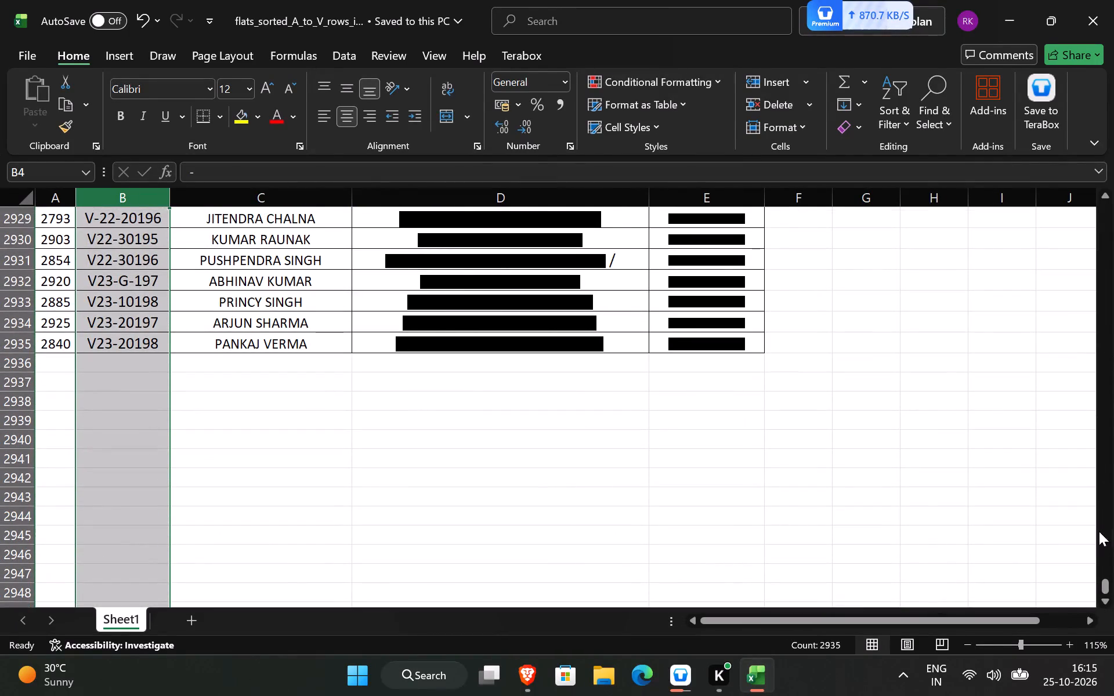
left_click_drag(1110, 586, 1105, 184)
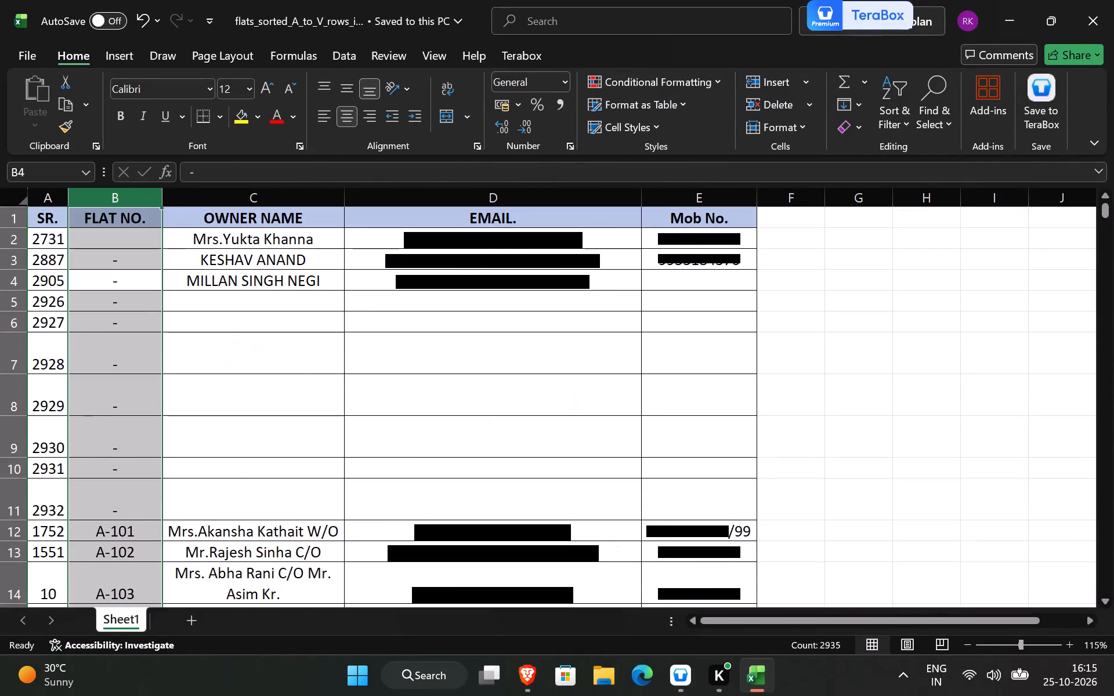
left_click(330, 284)
Select the whole of row 3 starting from cell B3, and clear the selection.
left_click(113, 250)
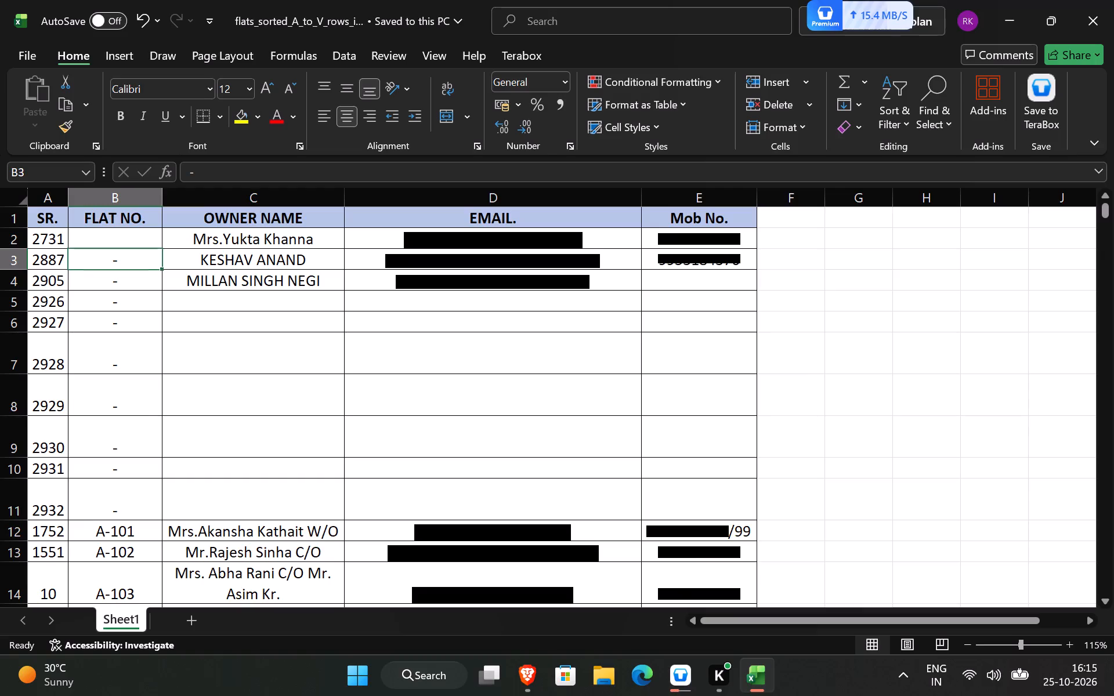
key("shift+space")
left_click(455, 334)
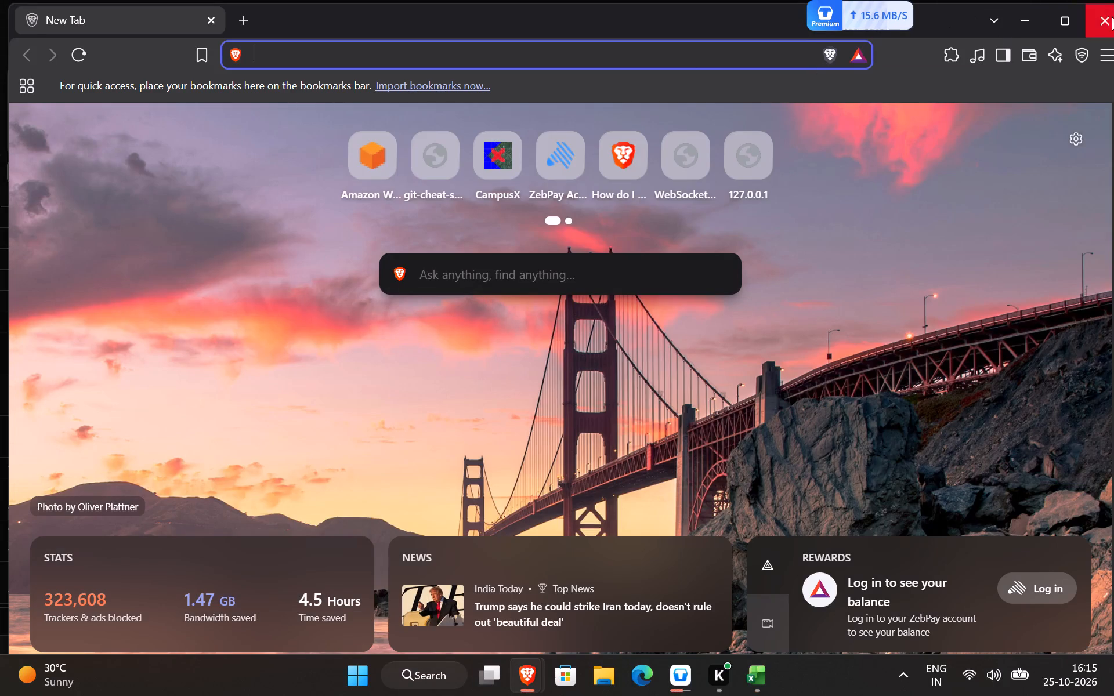
Close the new-tab Brave browser window covering the workbook.
left_click(1107, 16)
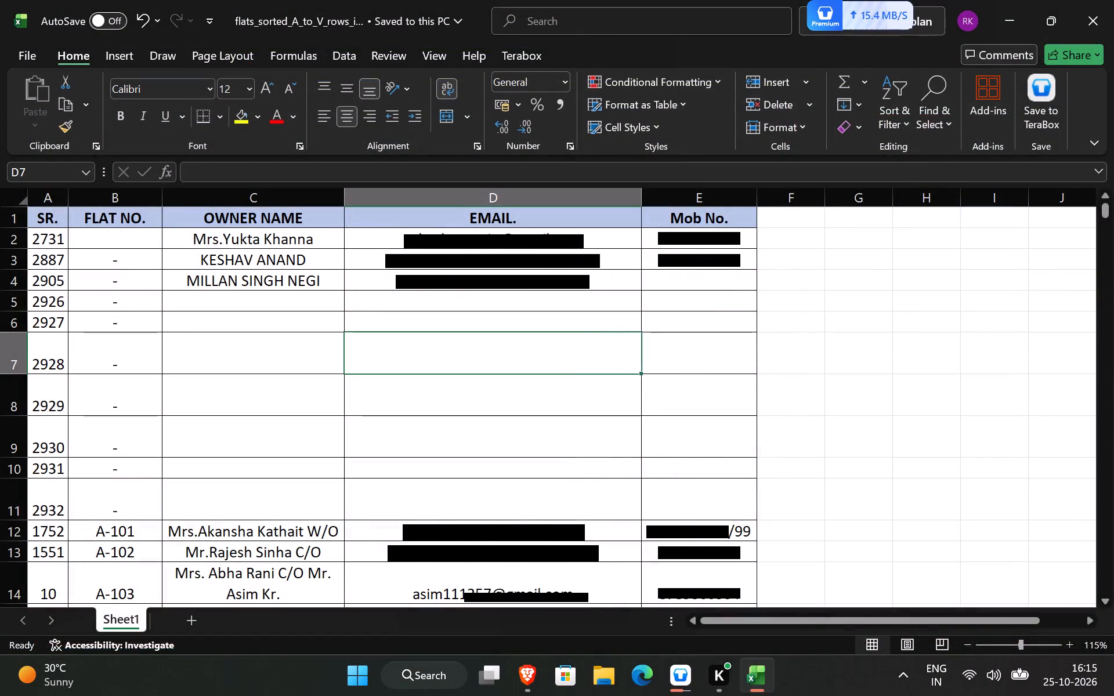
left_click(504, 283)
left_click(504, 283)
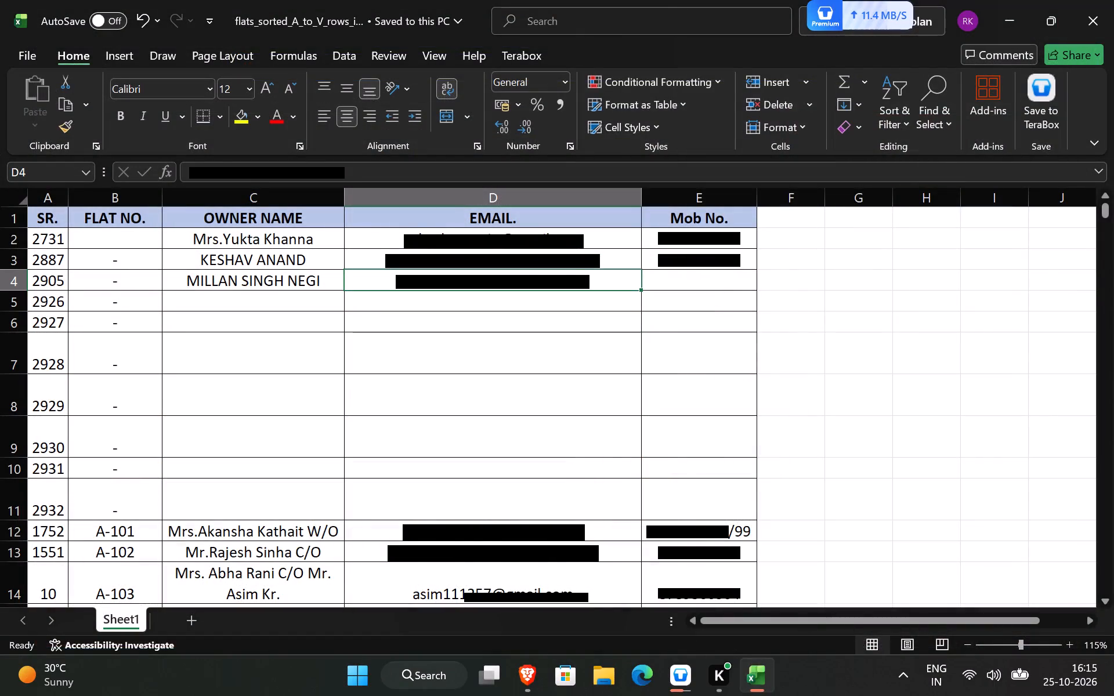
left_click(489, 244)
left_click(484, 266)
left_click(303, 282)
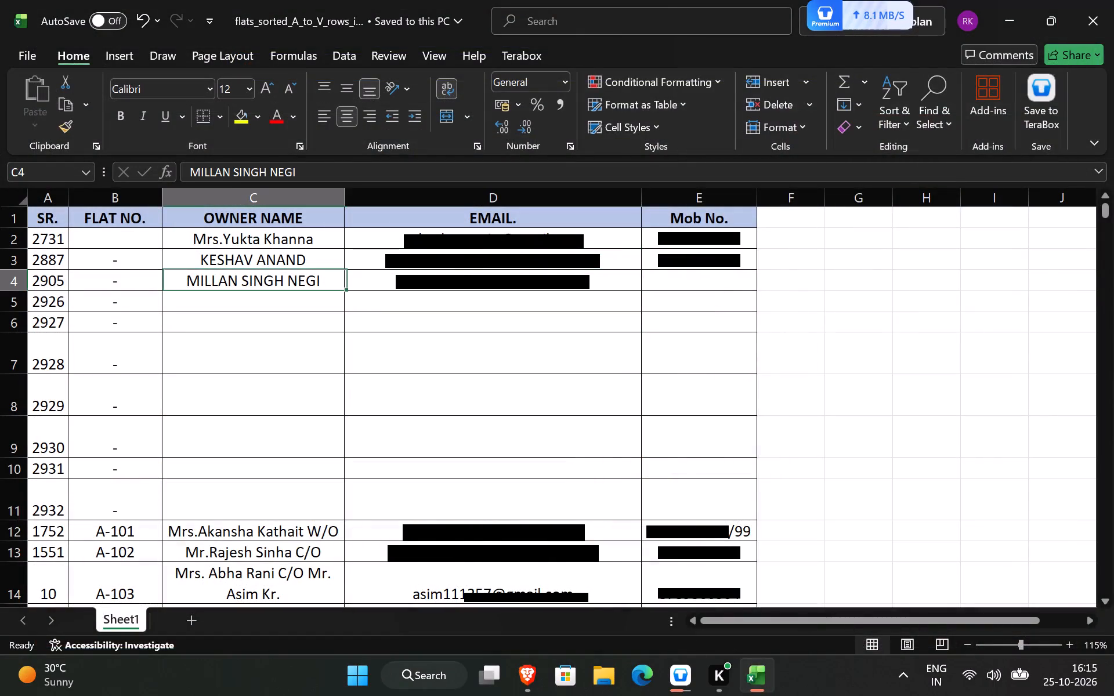
Select the range from cell A2 through D19, and clear the selection.
left_click_drag(43, 241, 144, 294)
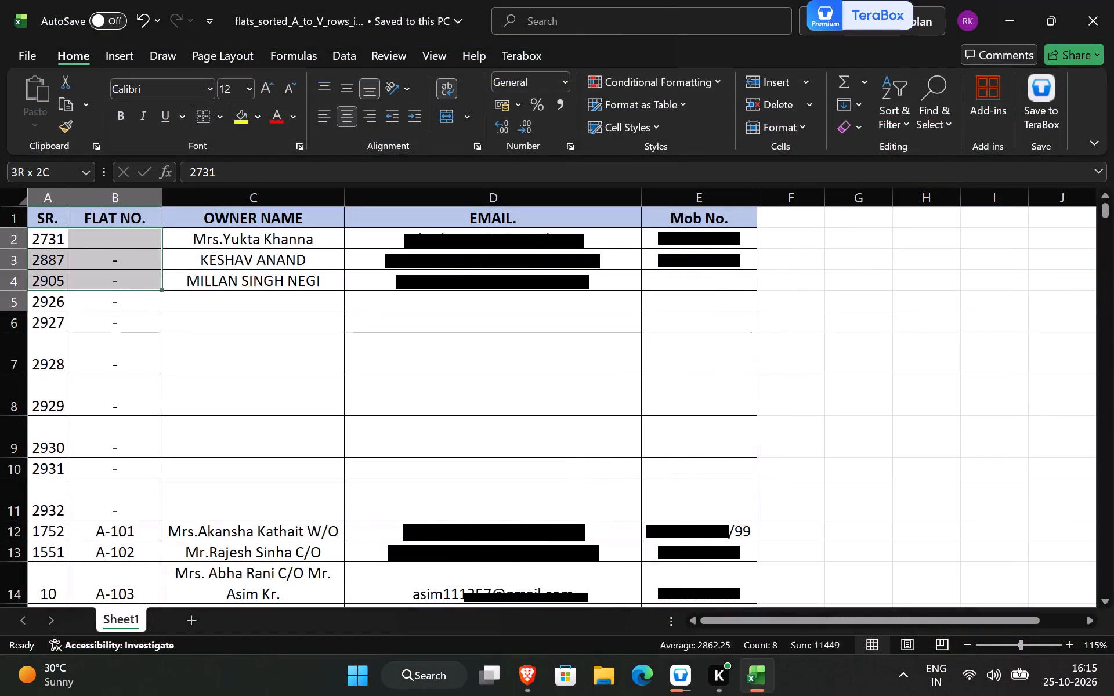
left_click_drag(144, 294, 623, 625)
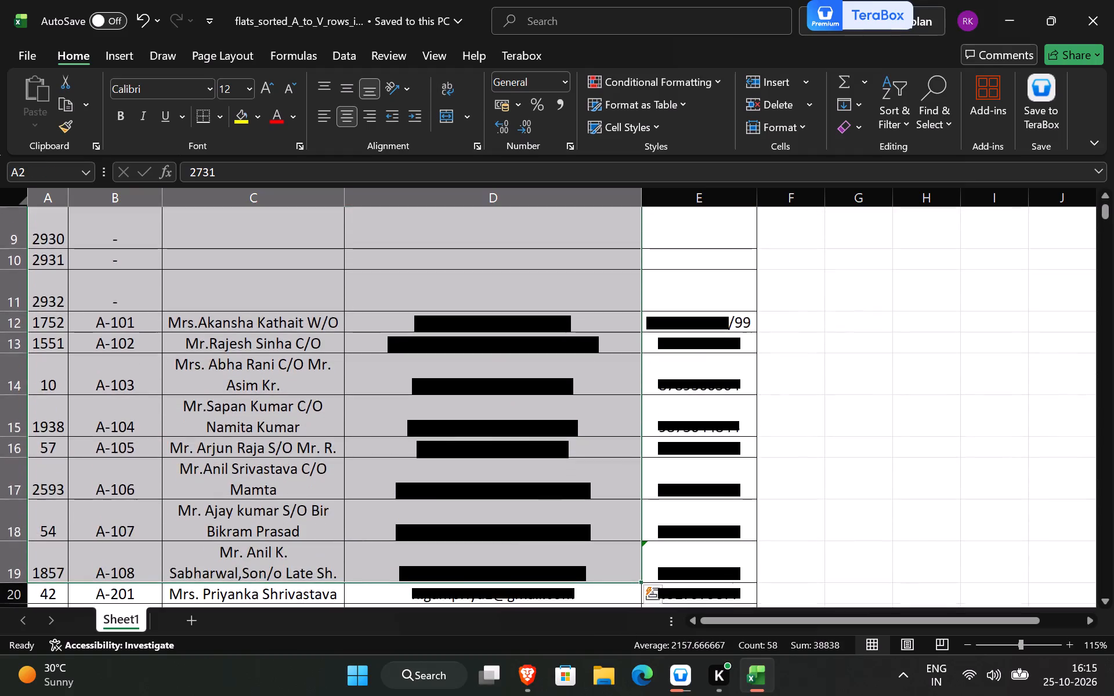
left_click(855, 469)
Select the block of data from cell A2 across to the Mob No. column and down to row 2431.
scroll(572, 451, "up", 11)
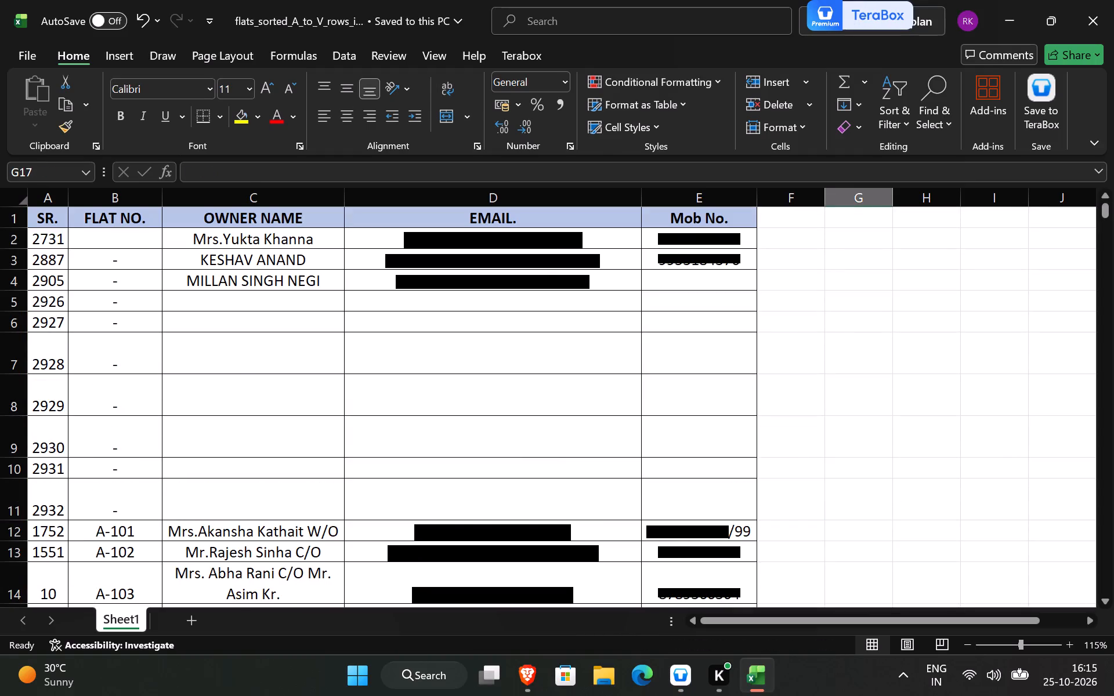
left_click(45, 242)
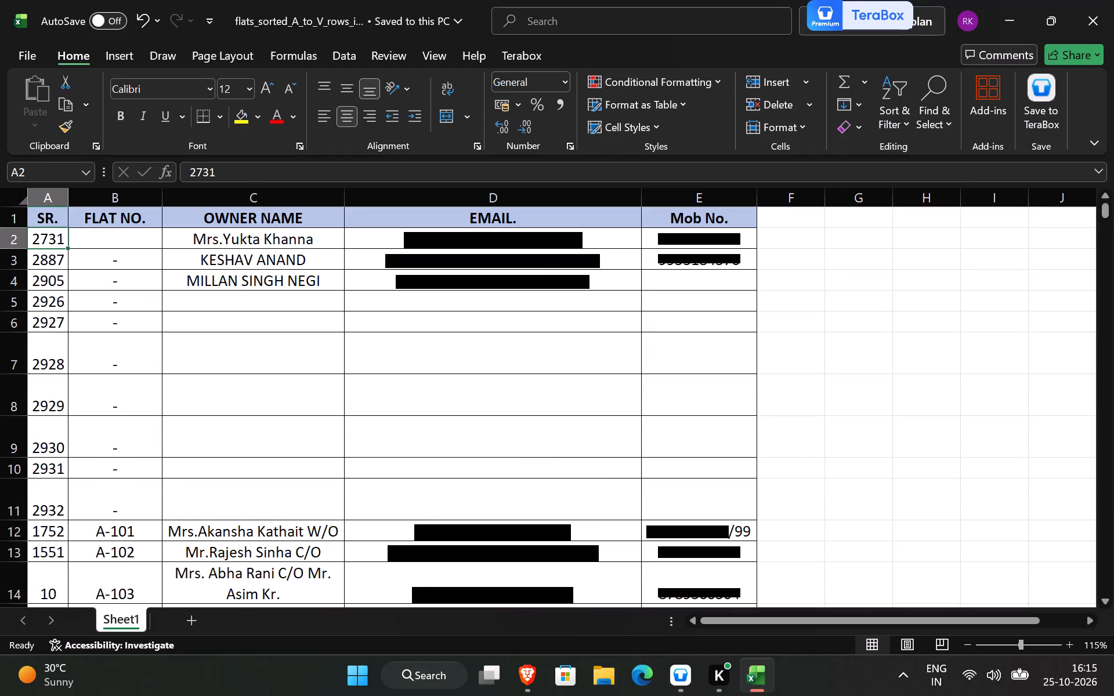
key("ctrl+shift+Right")
key("ctrl+shift+Down")
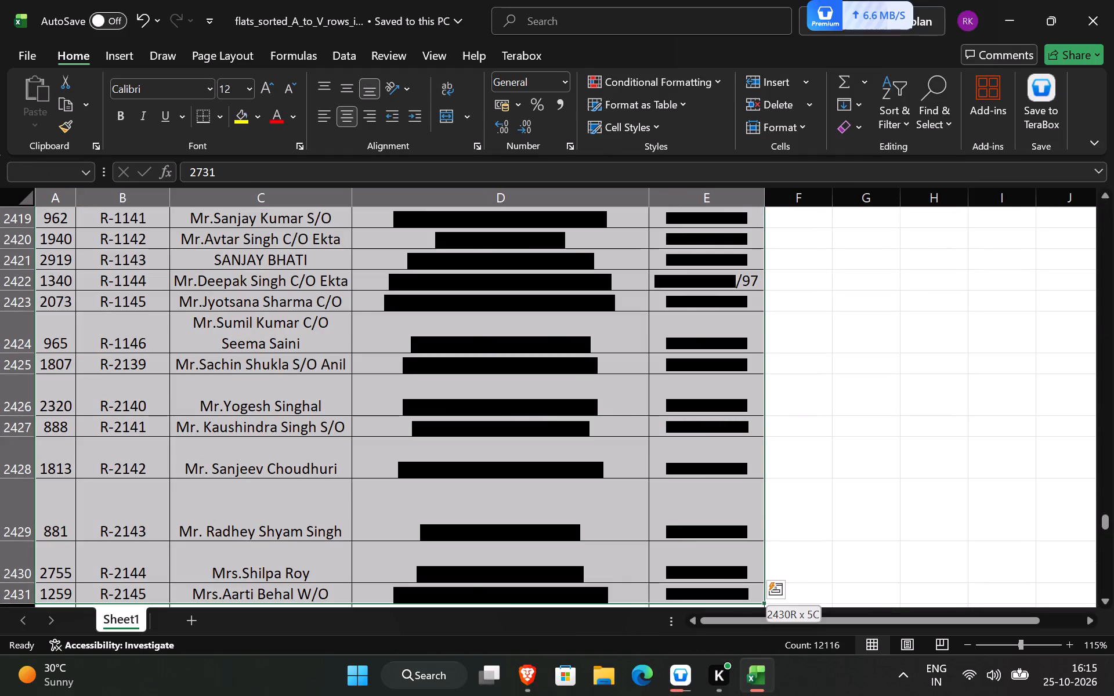
Examine the rows around the lower end of the selected block to see where the selection stops.
scroll(428, 333, "down", 4)
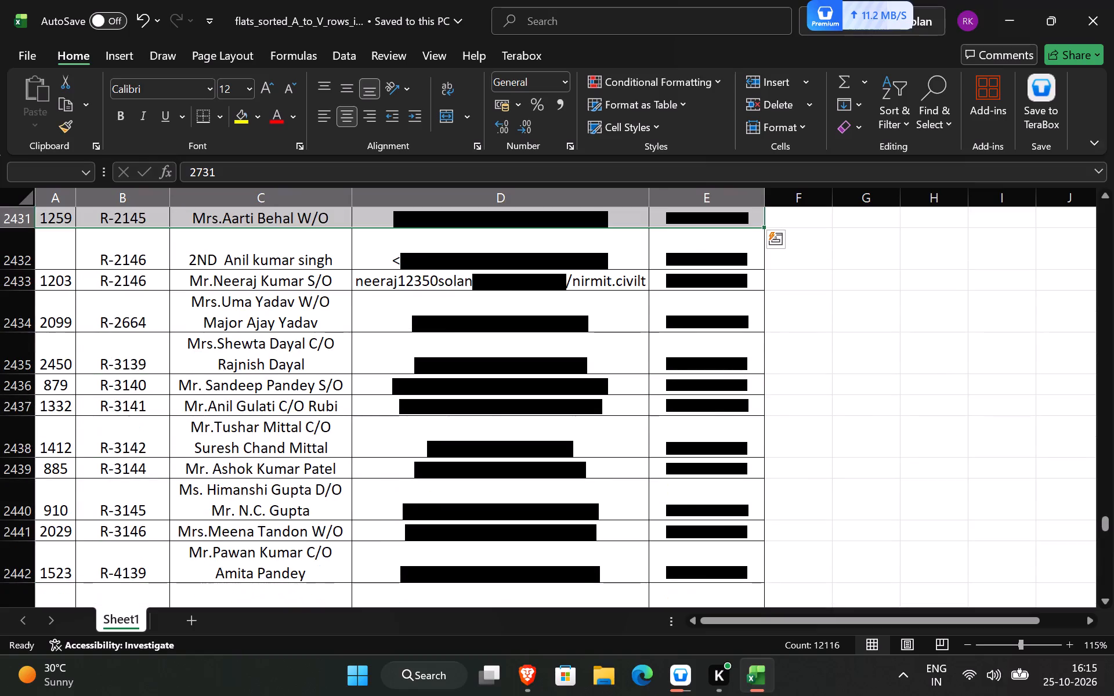
scroll(428, 333, "up", 13)
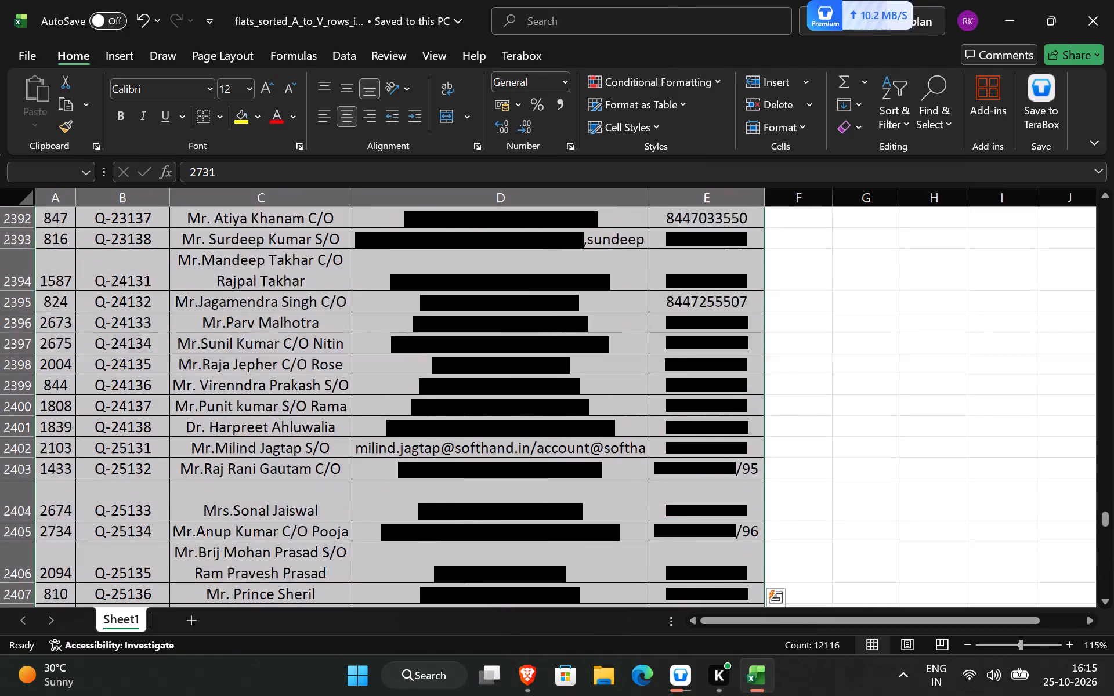
scroll(428, 333, "up", 20)
scroll(428, 333, "up", 2)
scroll(428, 333, "down", 2)
scroll(428, 333, "up", 9)
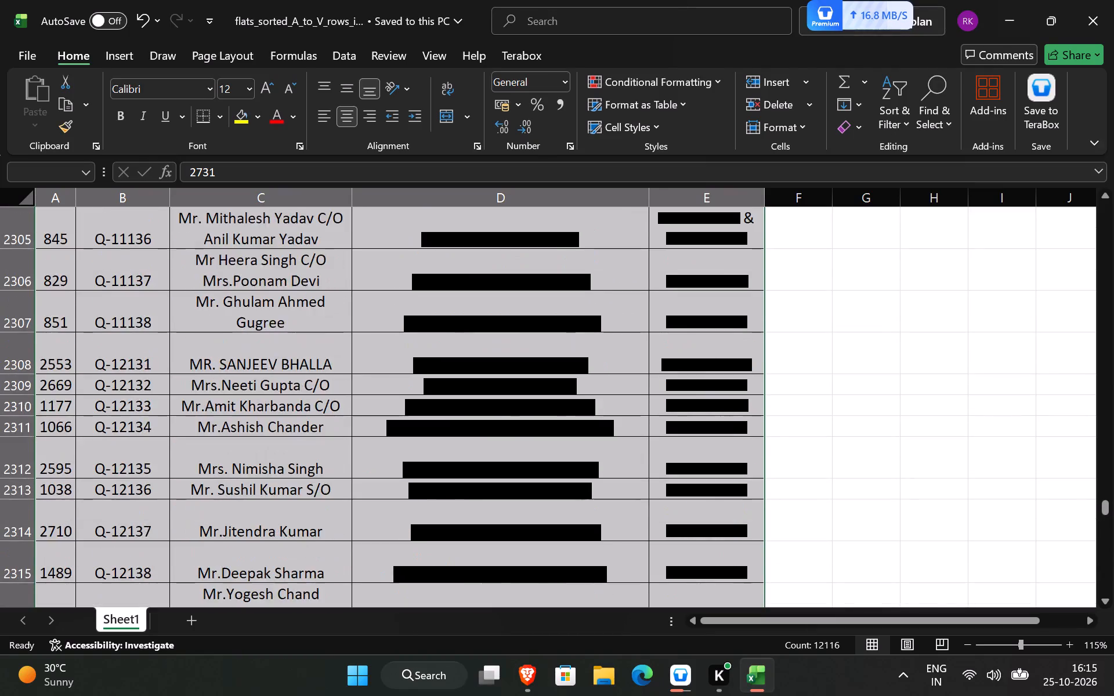
scroll(428, 333, "up", 10)
scroll(428, 333, "down", 17)
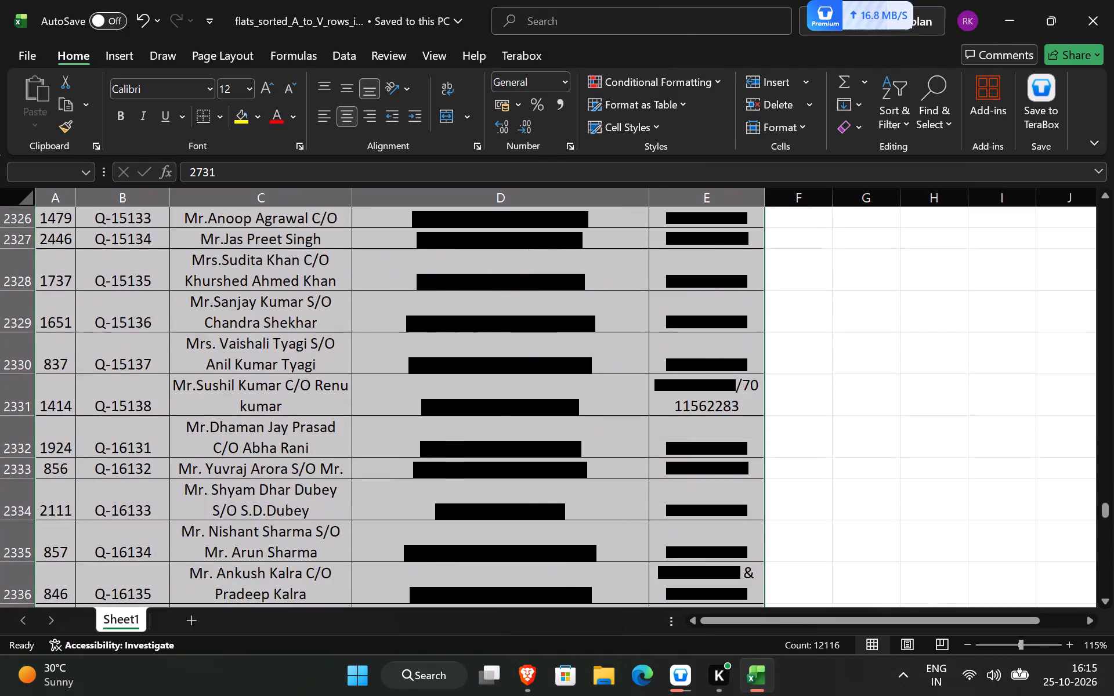
scroll(428, 333, "down", 18)
scroll(428, 333, "down", 18)
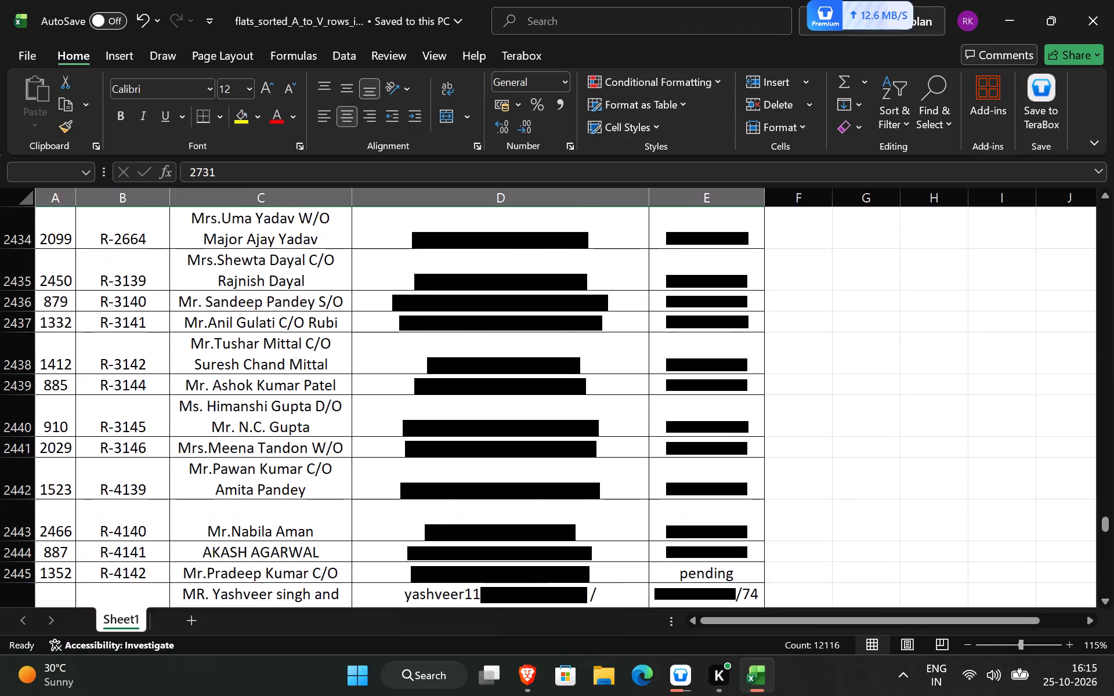
Check the existing conditional formatting rules for the selected data block in the Rules Manager, and close it without changes.
scroll(428, 333, "down", 2)
scroll(428, 333, "up", 4)
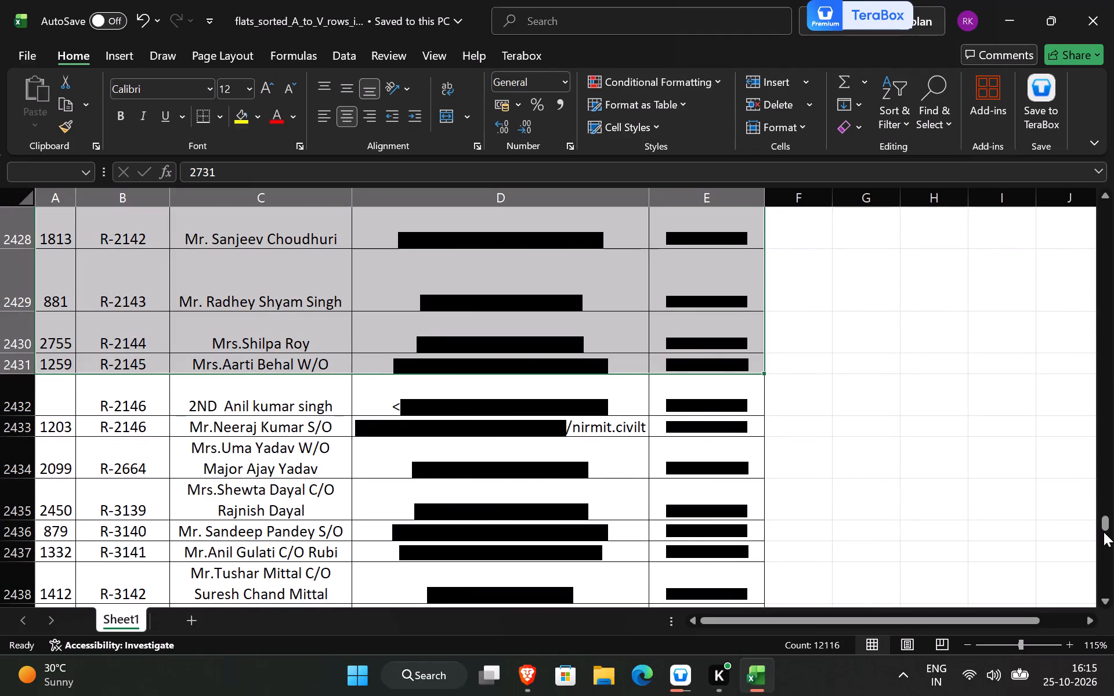
left_click_drag(1105, 526, 1113, 206)
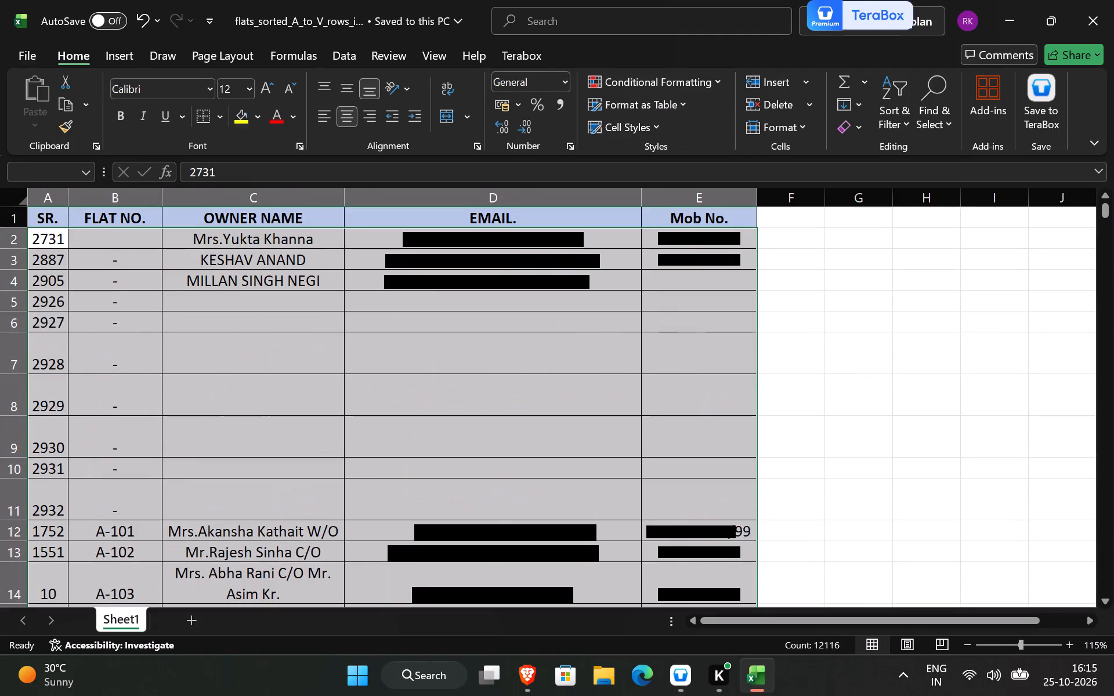
left_click(700, 81)
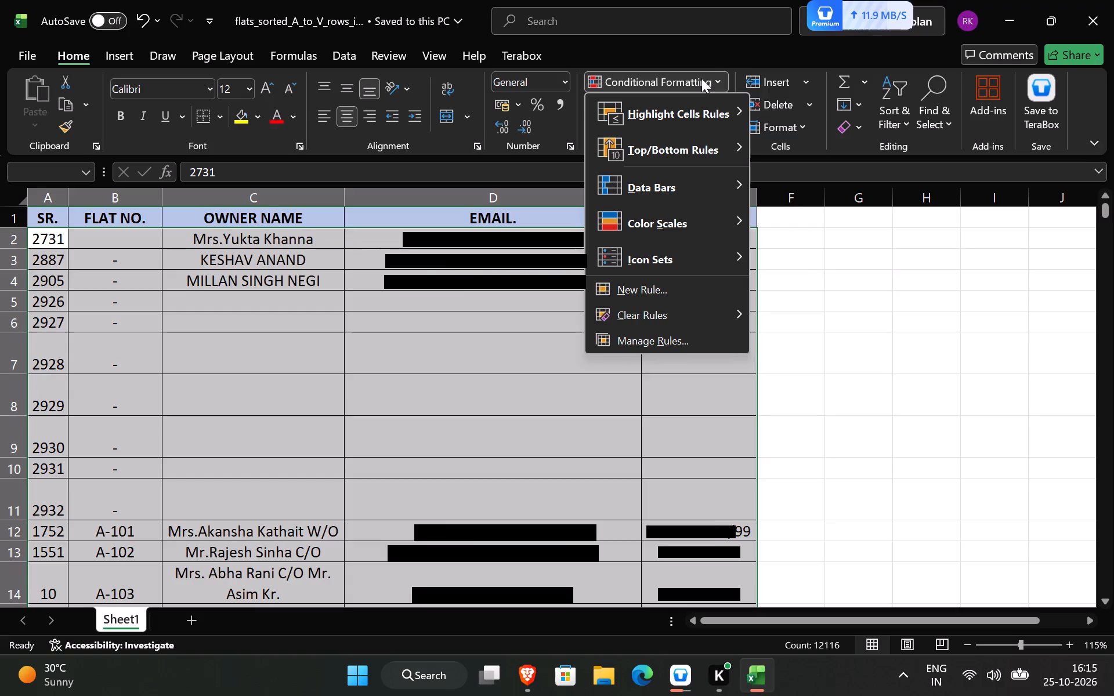
left_click(639, 337)
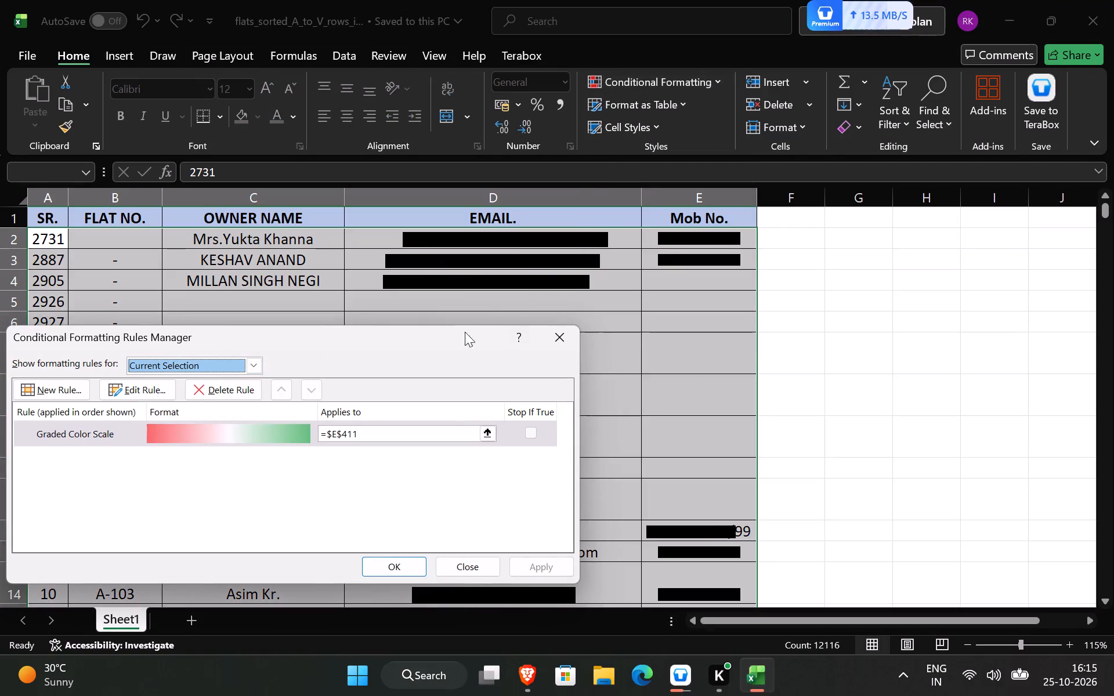
left_click(837, 328)
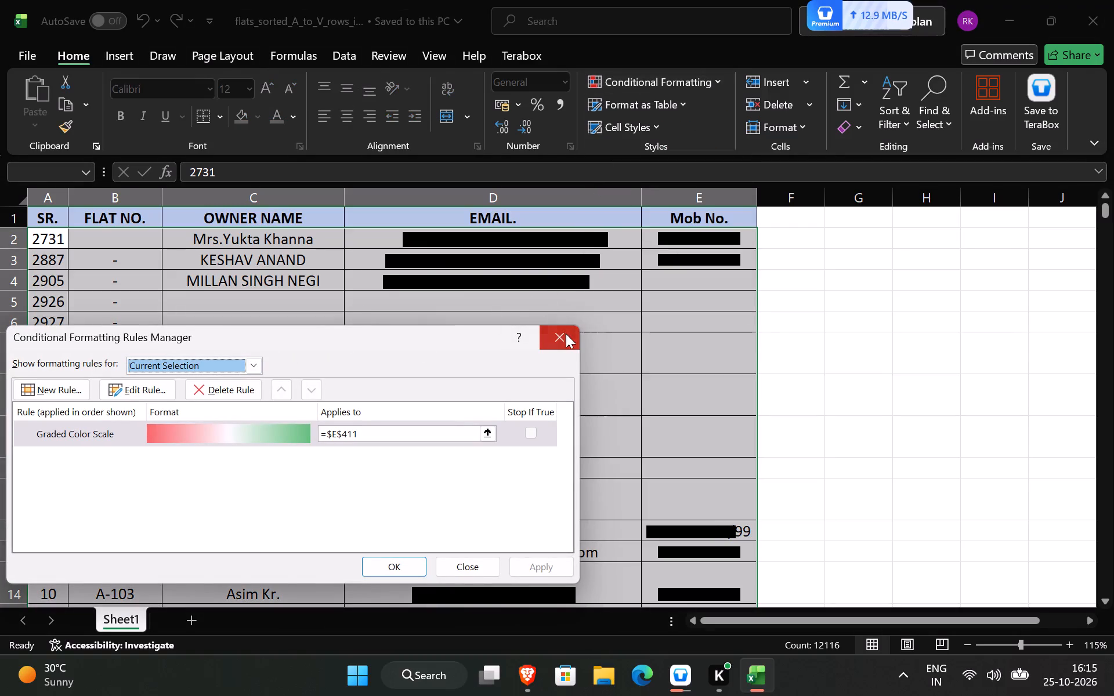
left_click(566, 333)
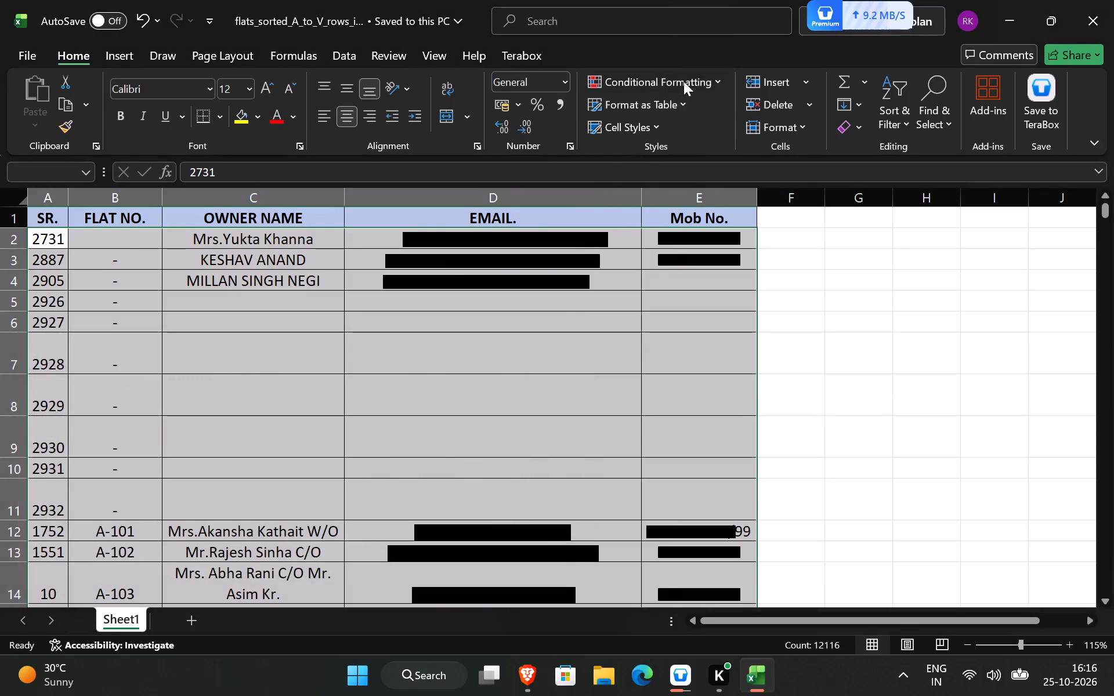
Create a formula-based conditional formatting rule for the selected block with the formula =$C2="Rahul".
left_click(683, 81)
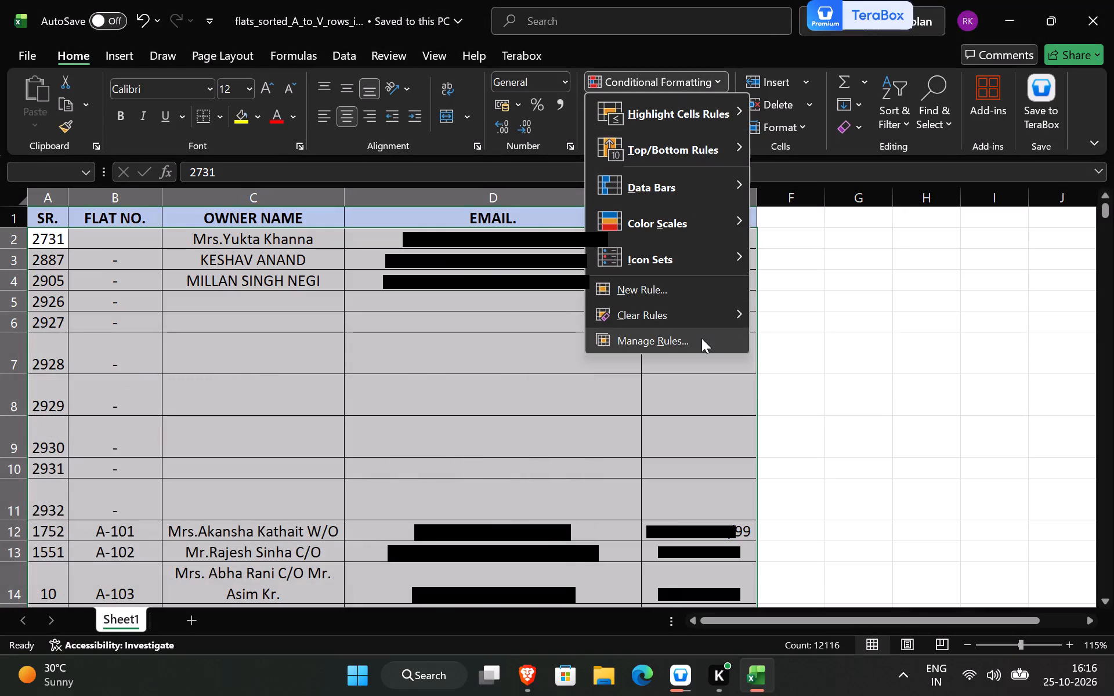
left_click(696, 289)
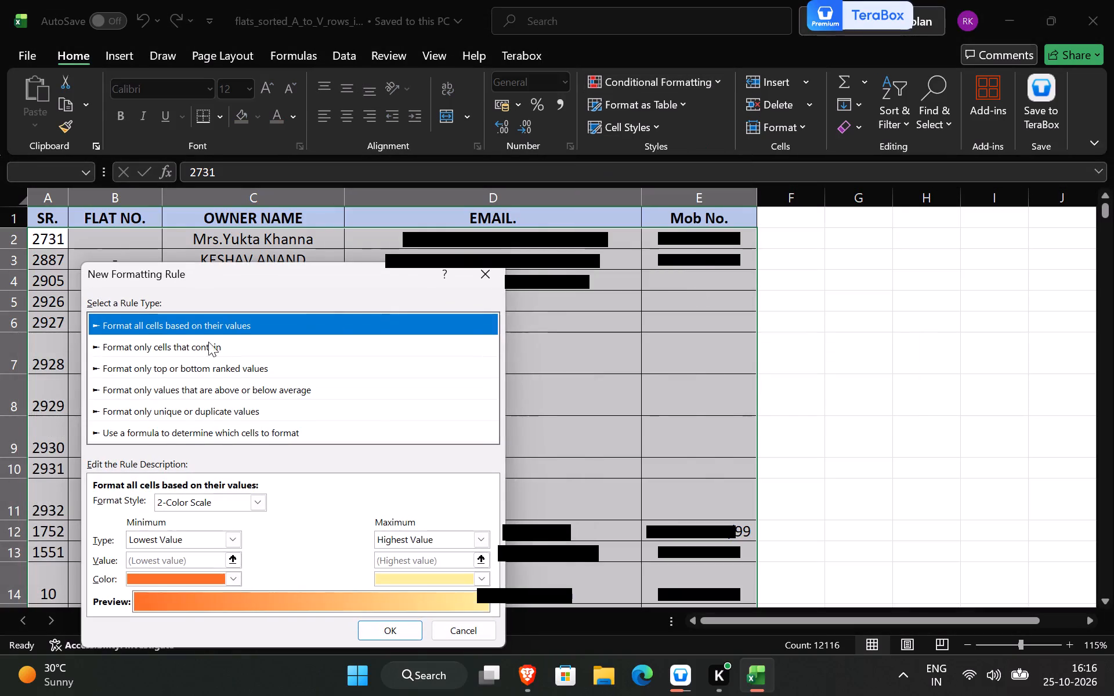
left_click(352, 260)
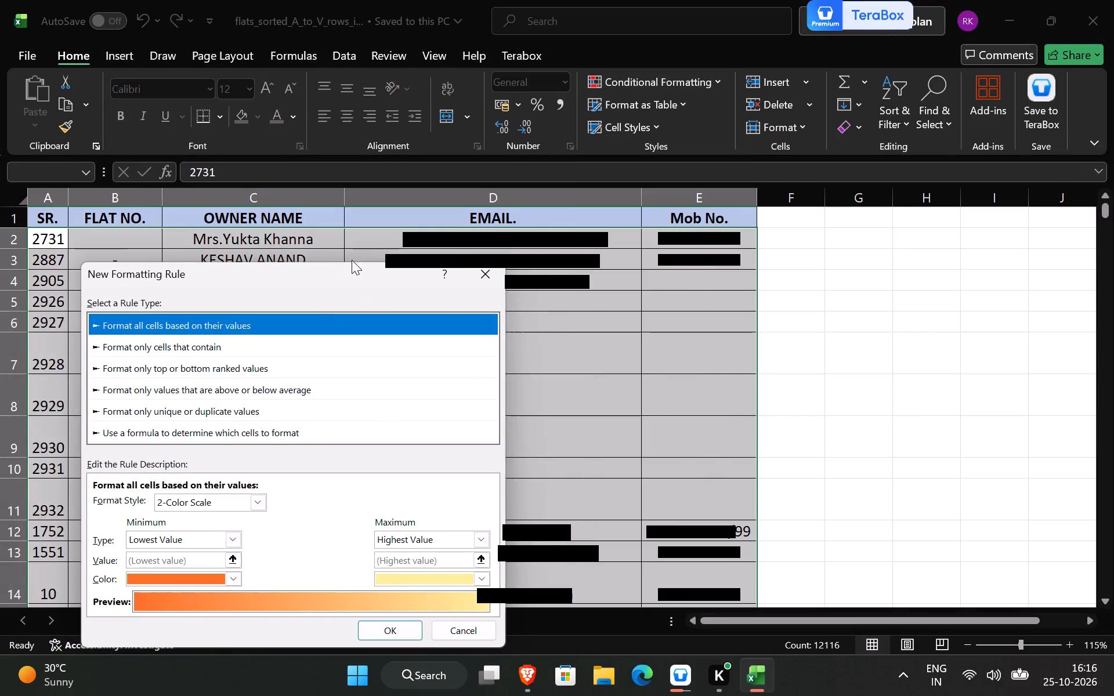
left_click_drag(341, 272, 718, 122)
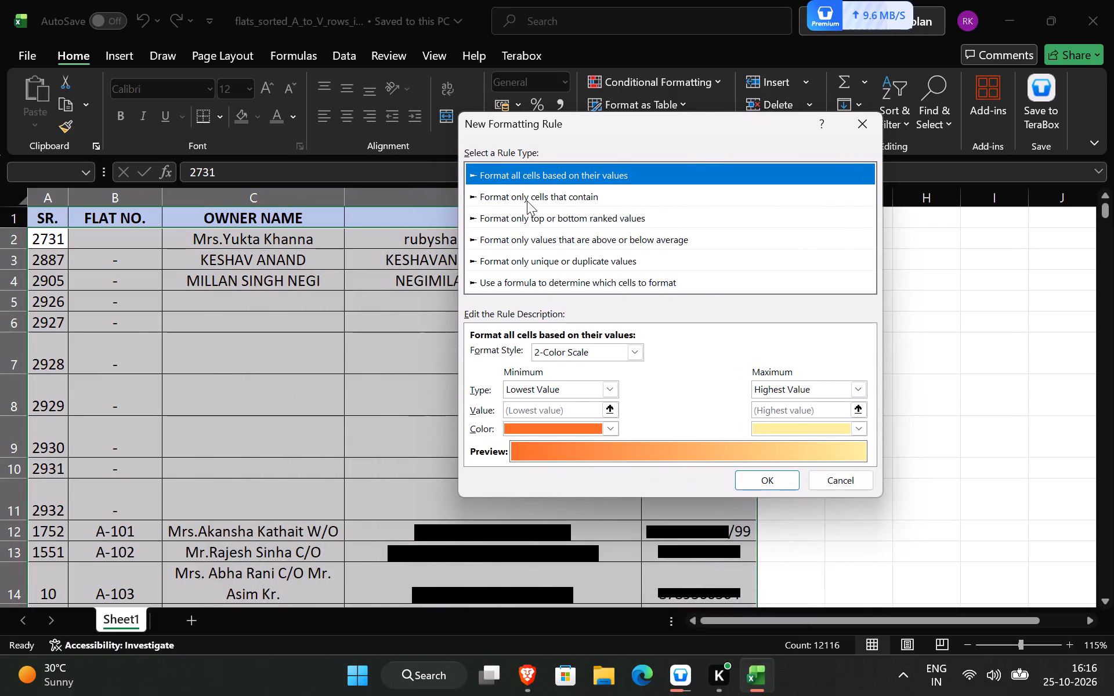
left_click(554, 283)
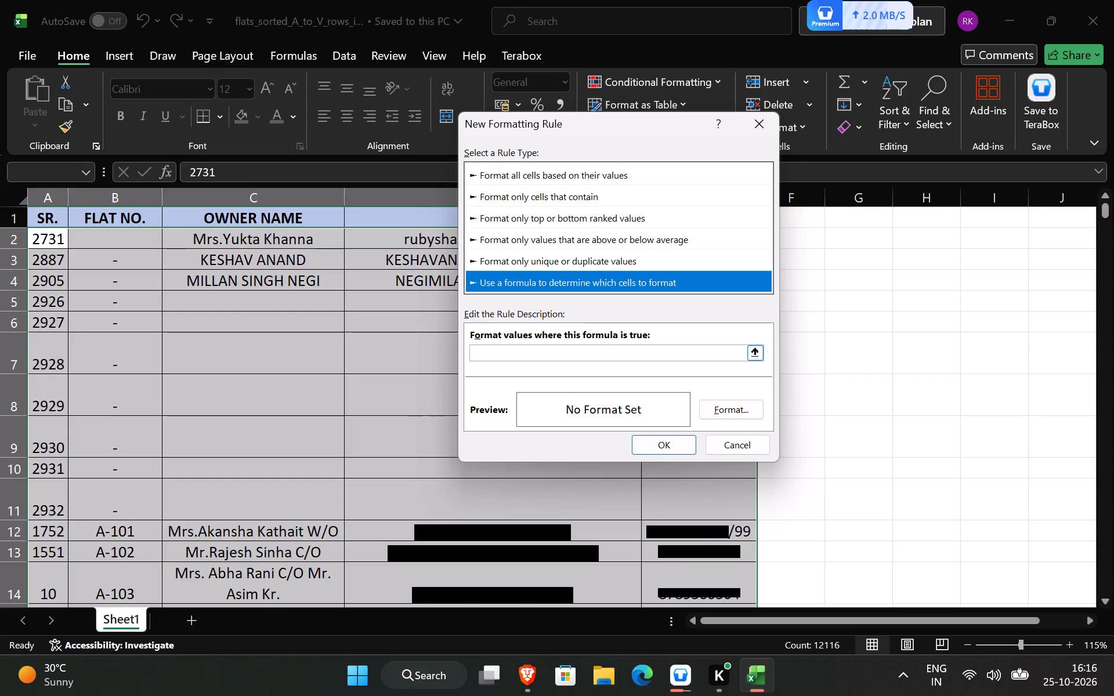
left_click(529, 353)
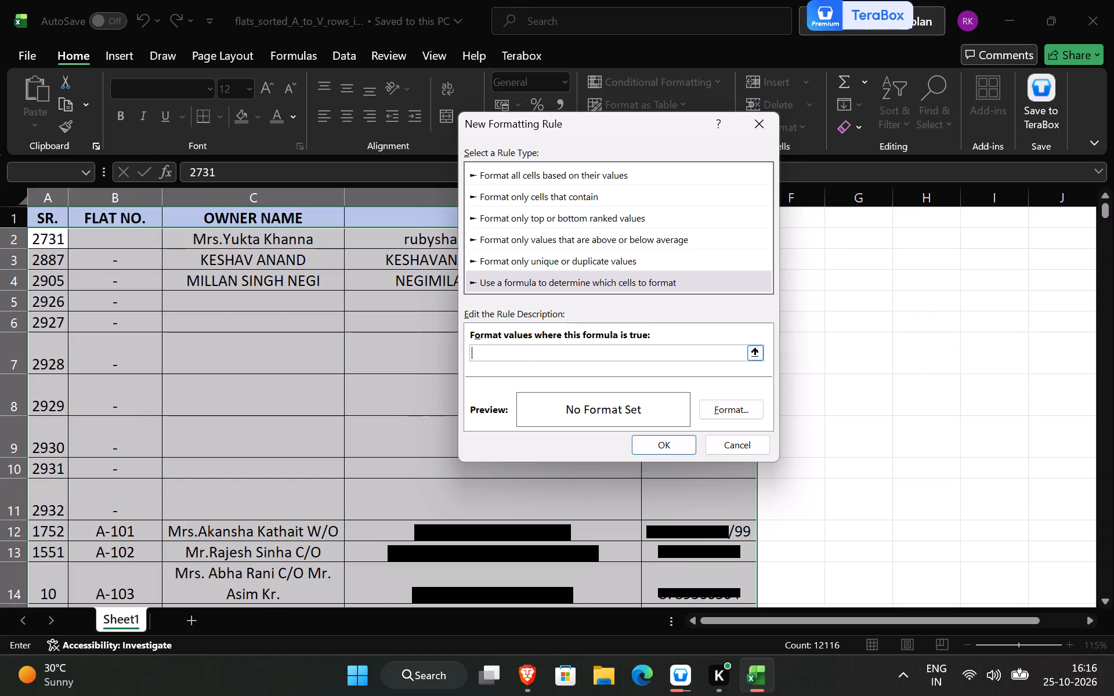
left_click(258, 244)
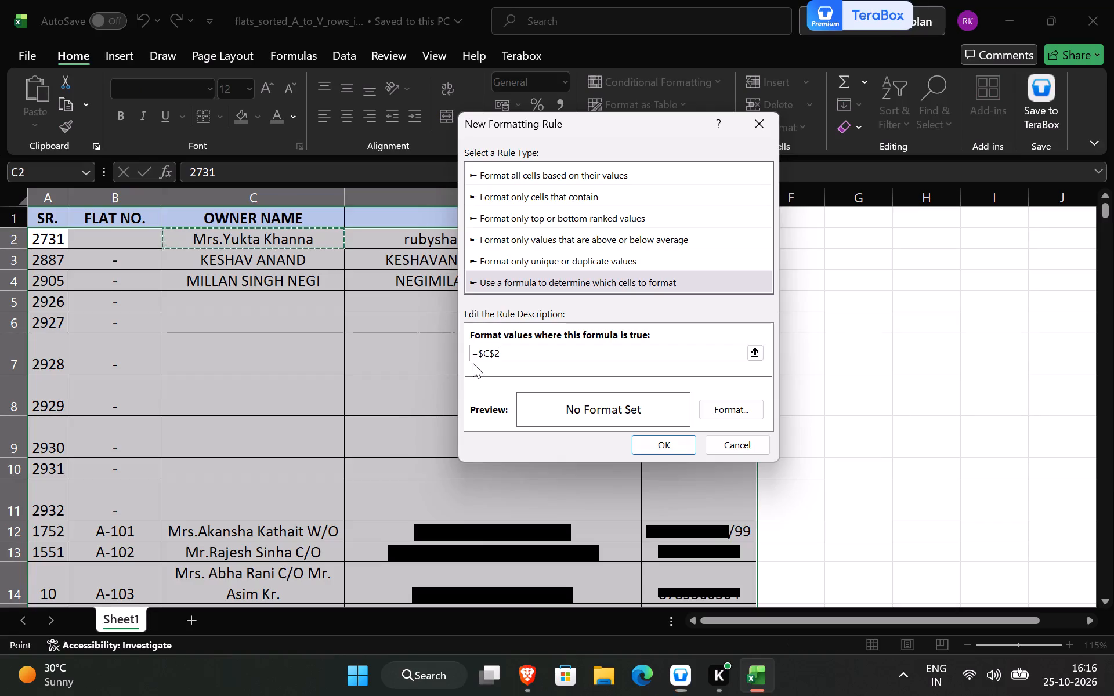
left_click(495, 350)
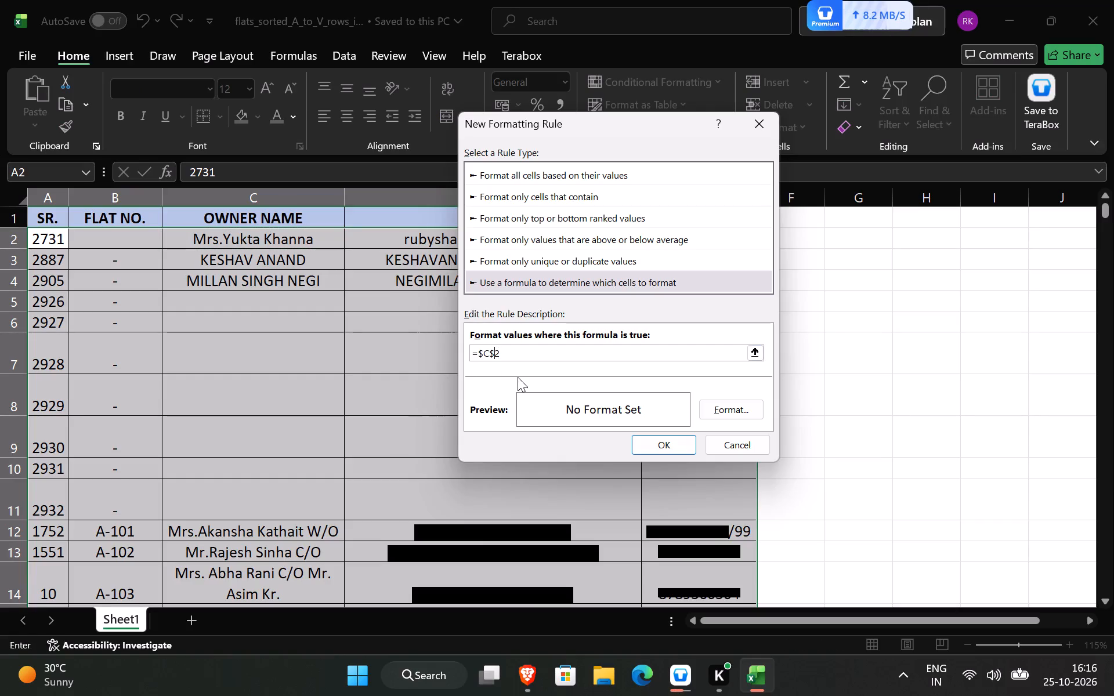
key("BackSpace")
left_click(505, 348)
key("equal")
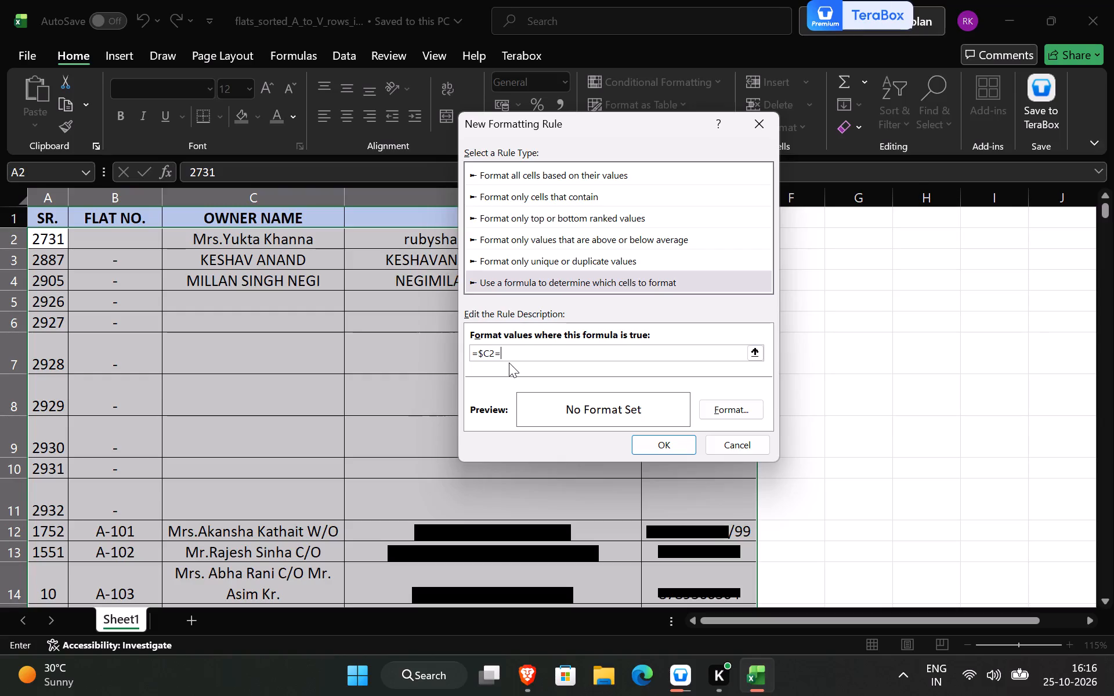
key("shift+quotedbl")
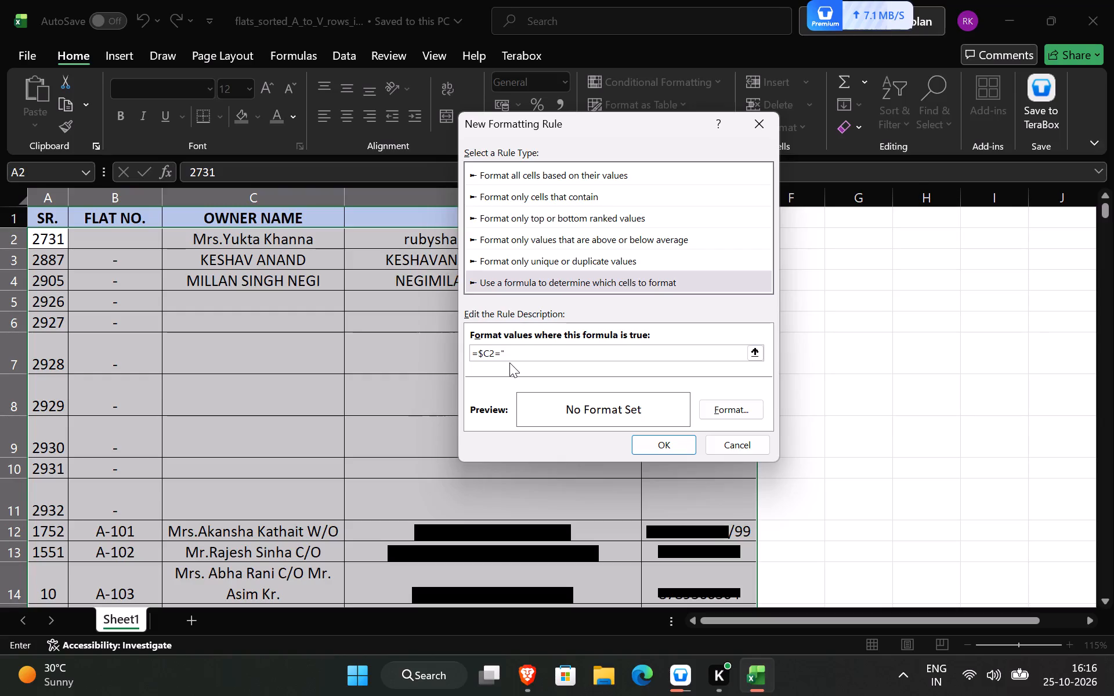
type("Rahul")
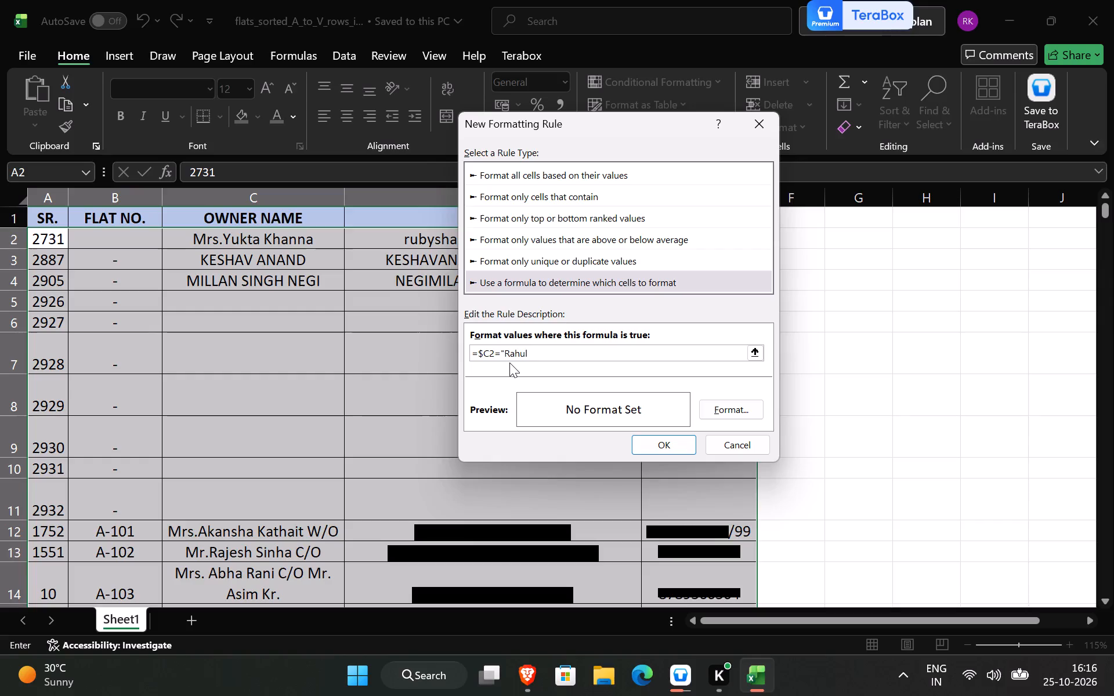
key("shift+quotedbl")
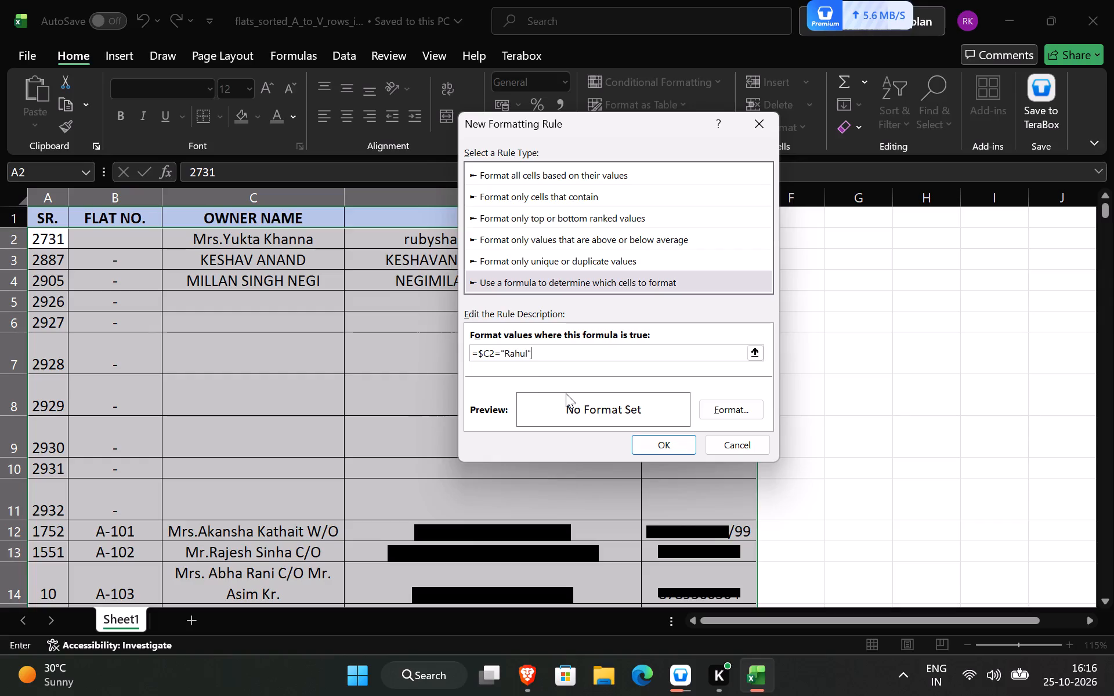
Give the rule a light green fill with a light blue horizontal stripe pattern, and apply it to the selected block.
left_click(714, 411)
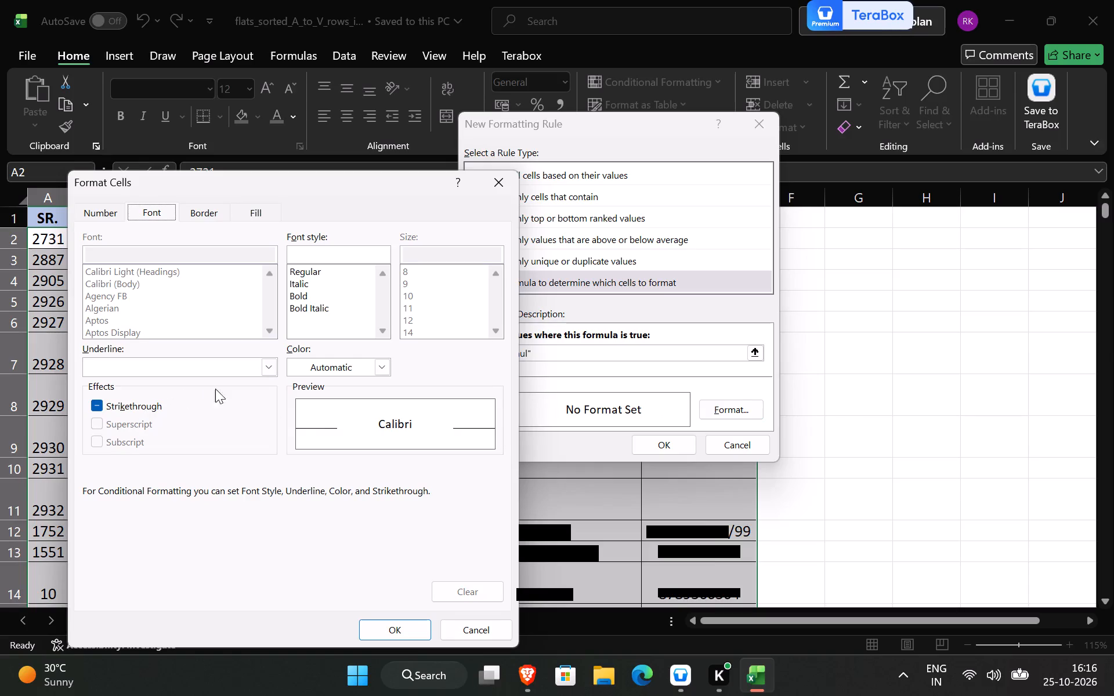
left_click(264, 213)
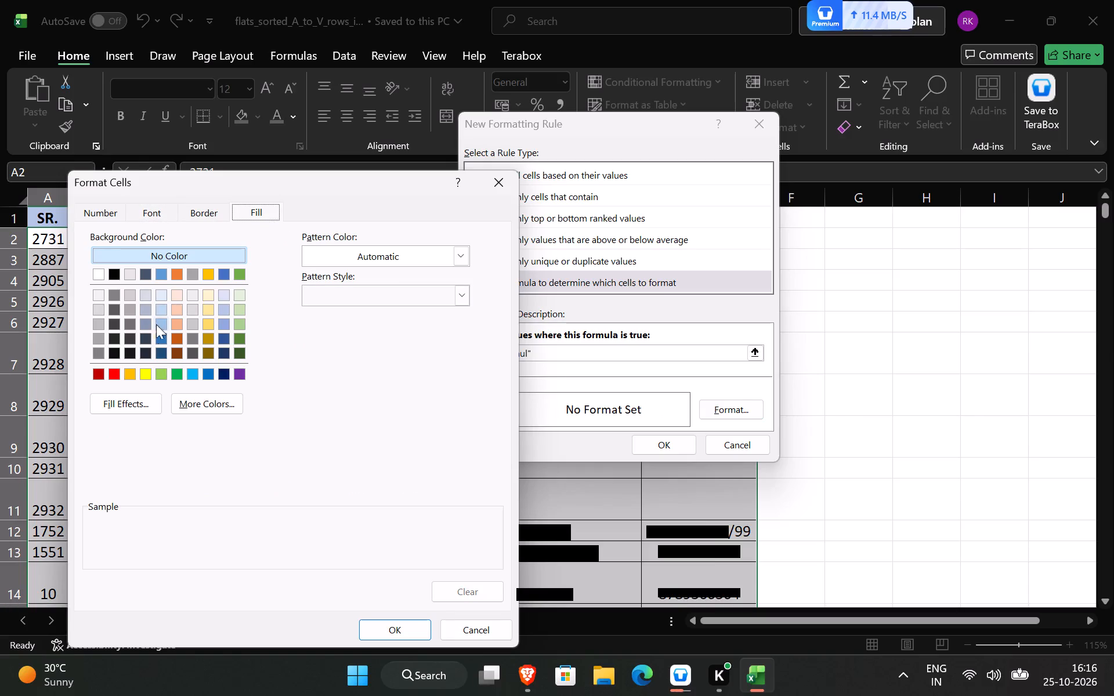
left_click(164, 311)
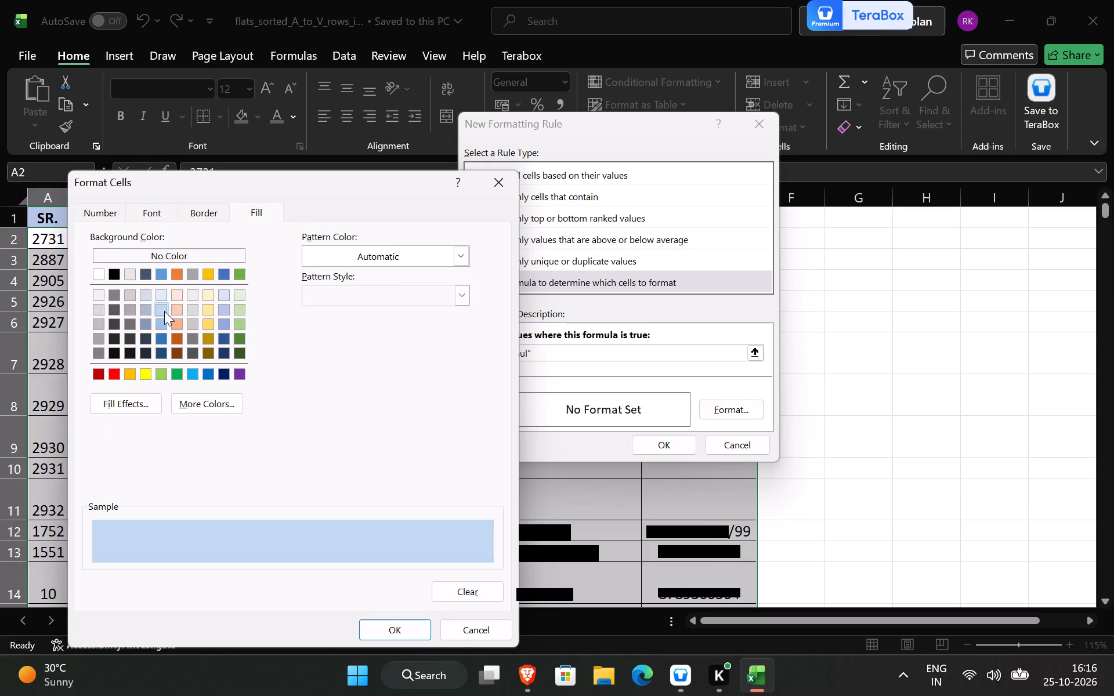
left_click(235, 307)
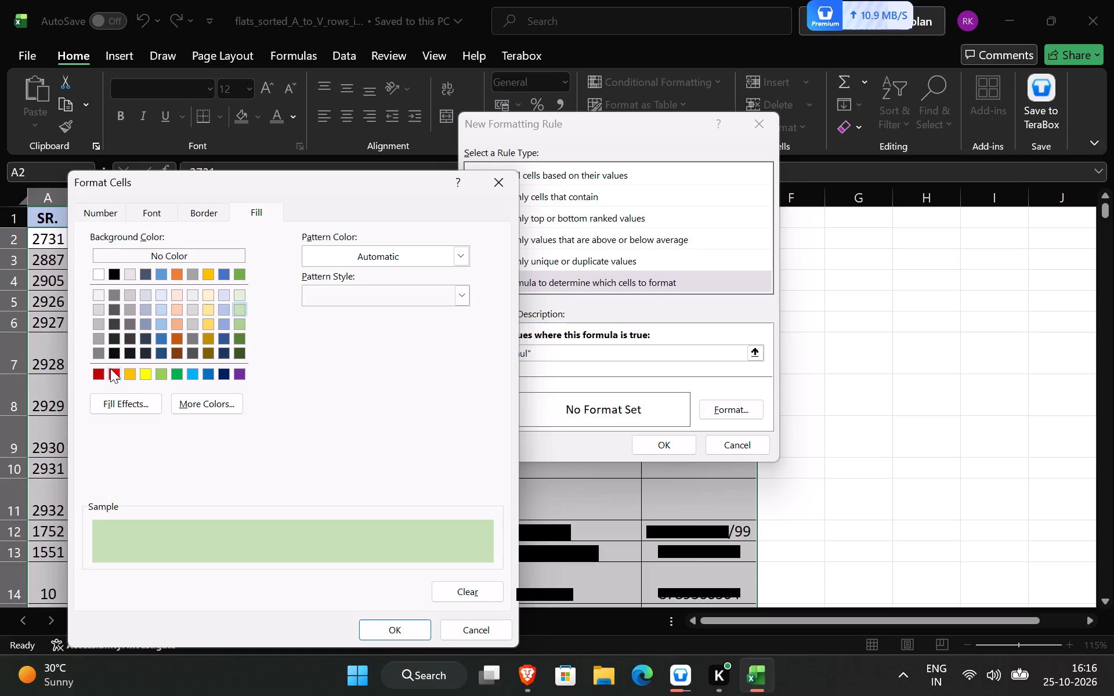
left_click(114, 308)
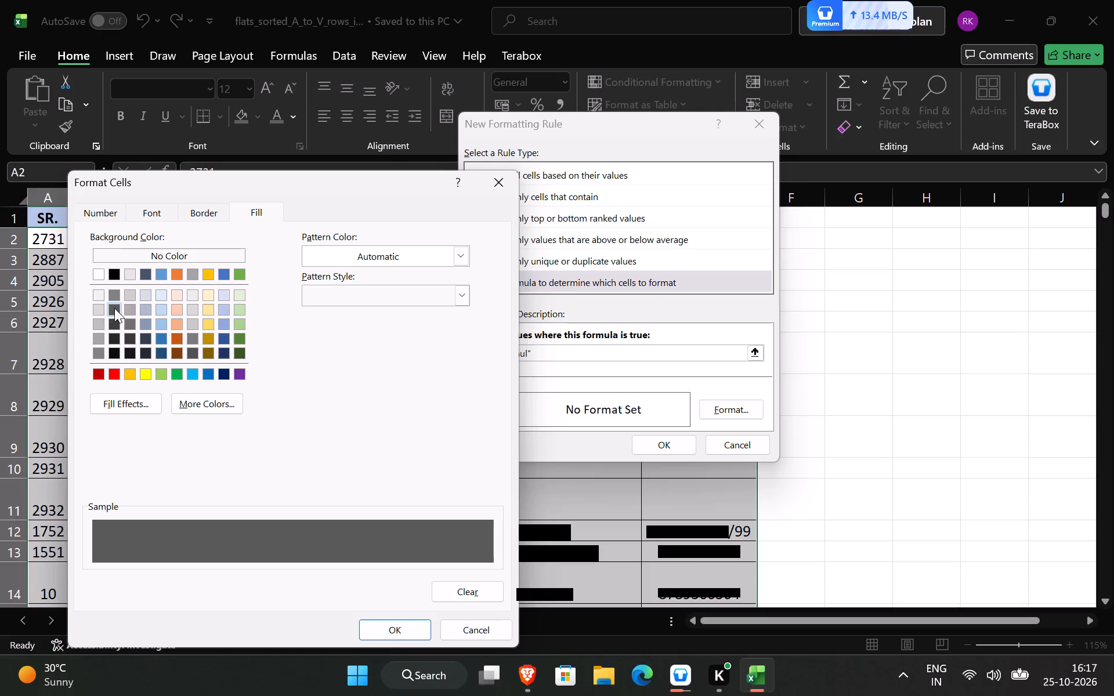
left_click(214, 295)
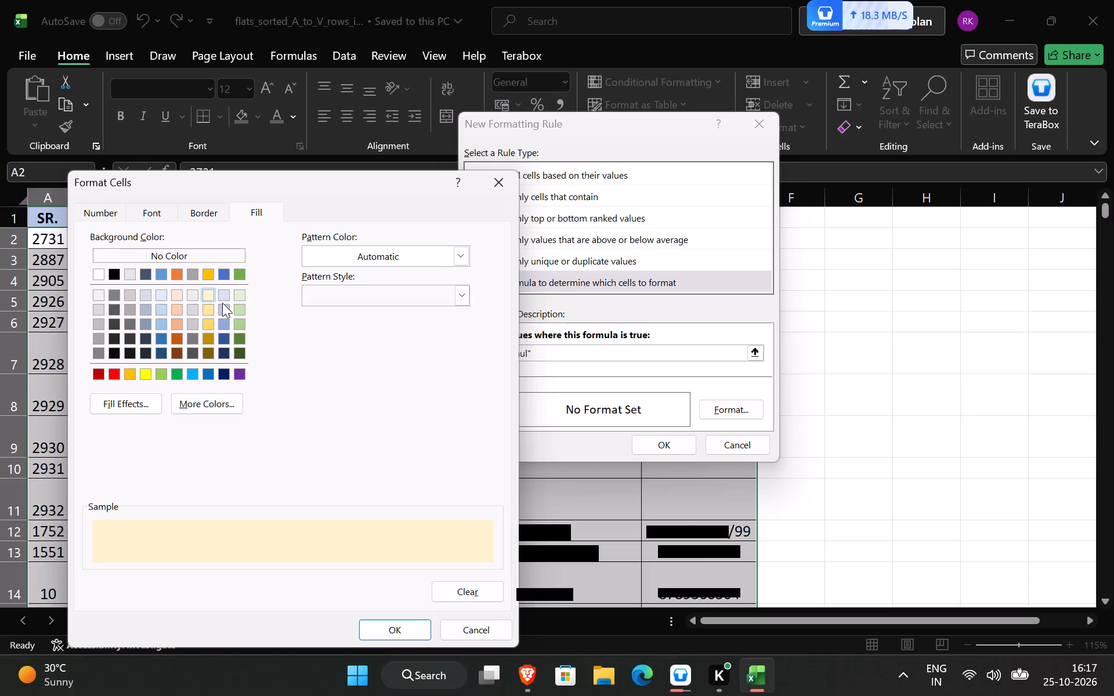
left_click(236, 303)
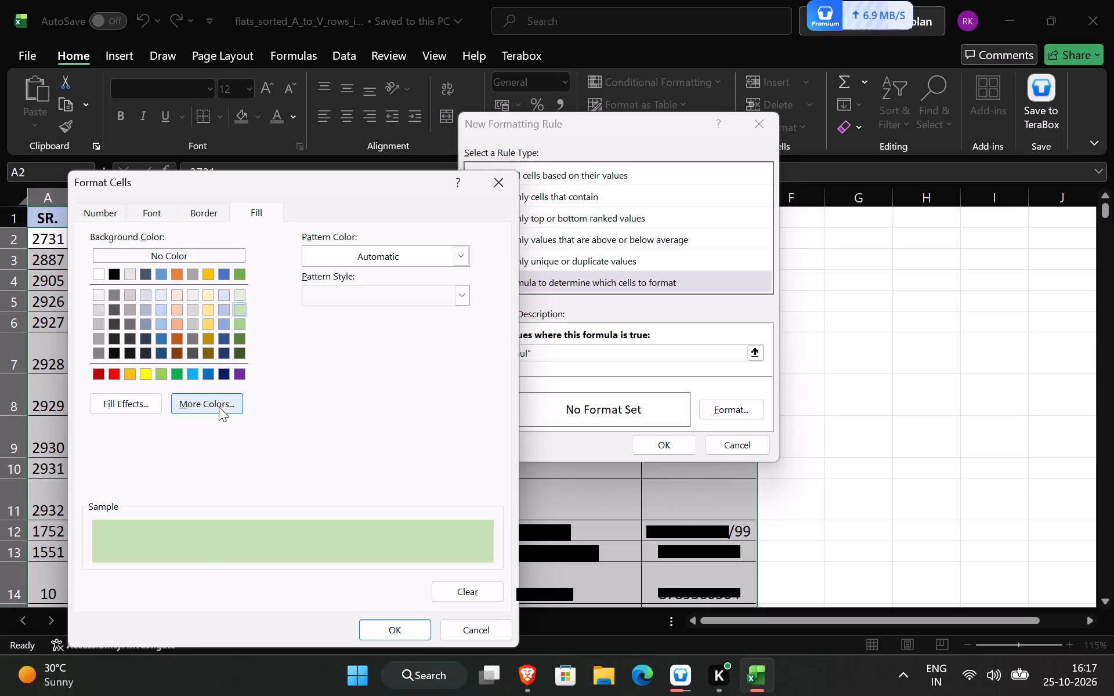
left_click(464, 253)
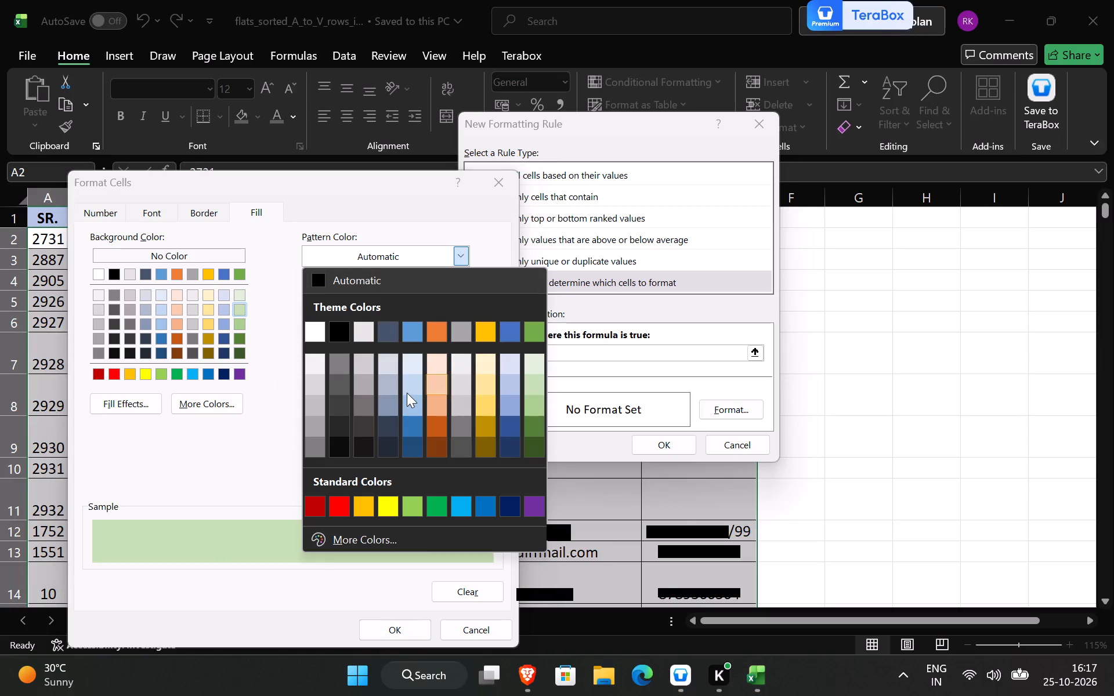
left_click(413, 388)
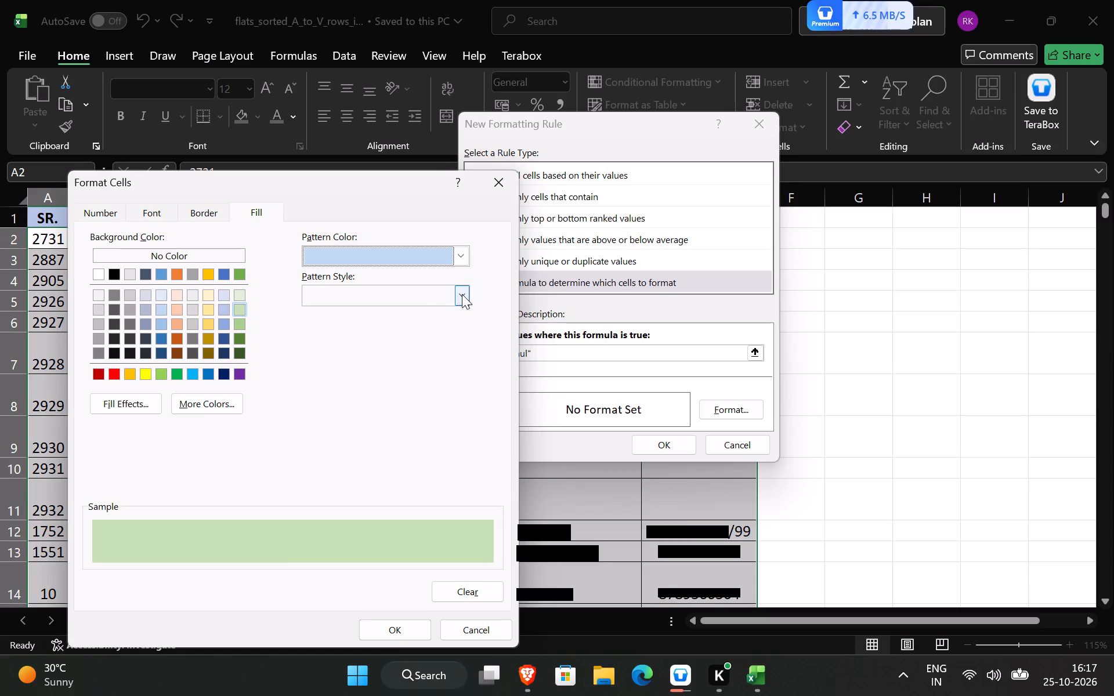
left_click(462, 294)
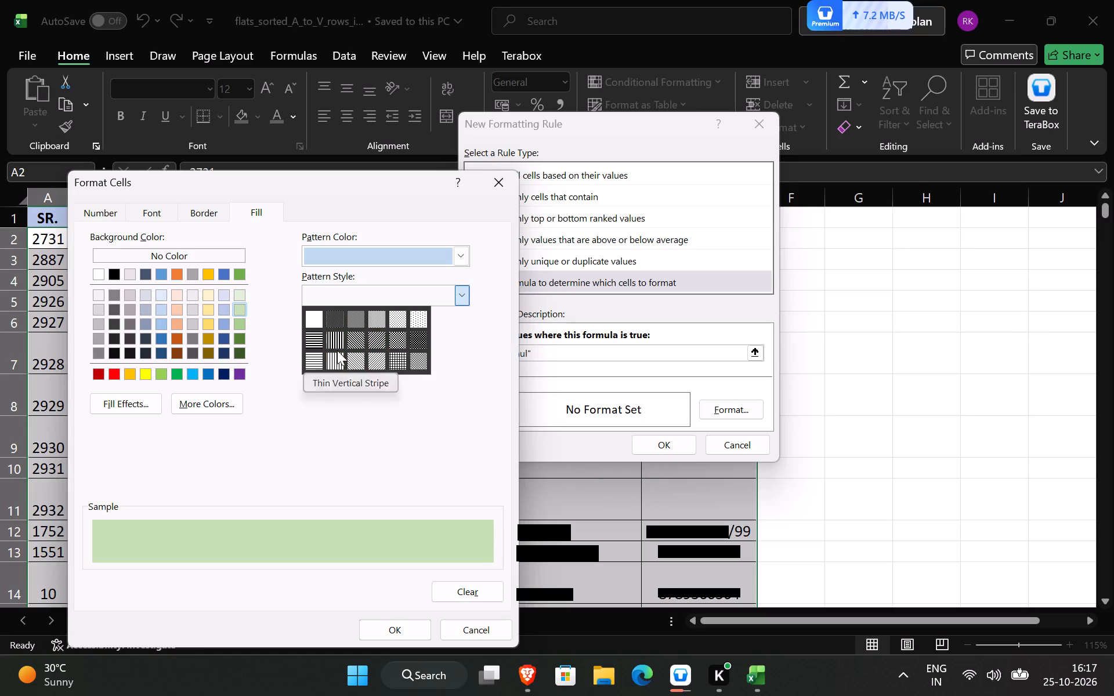
left_click(314, 340)
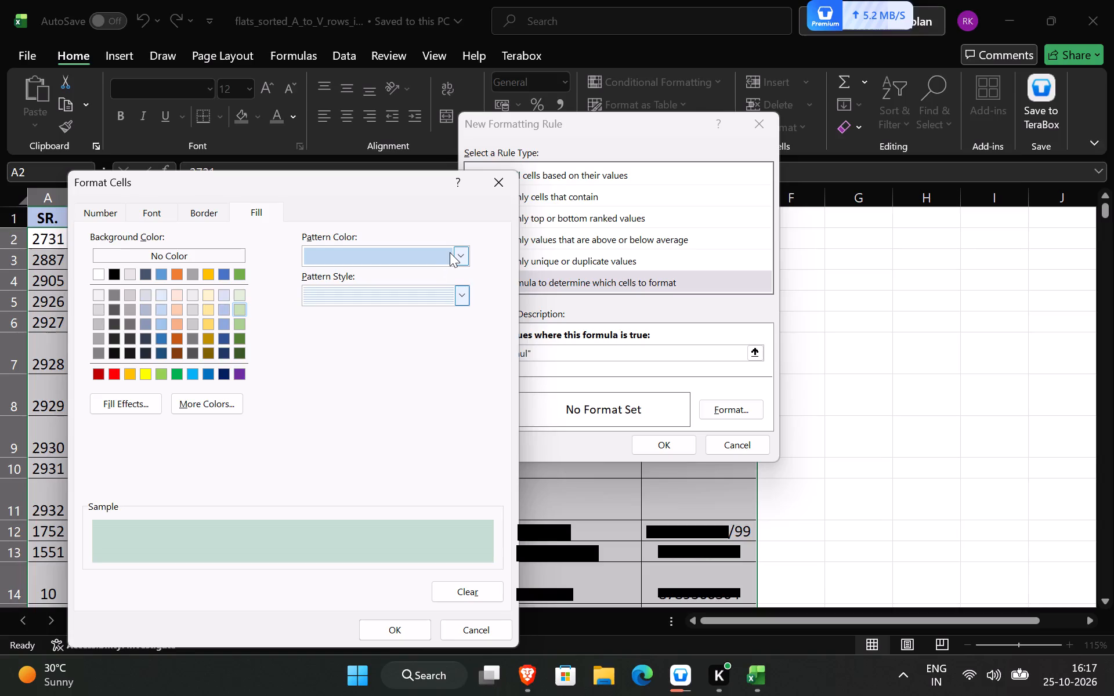
left_click(390, 629)
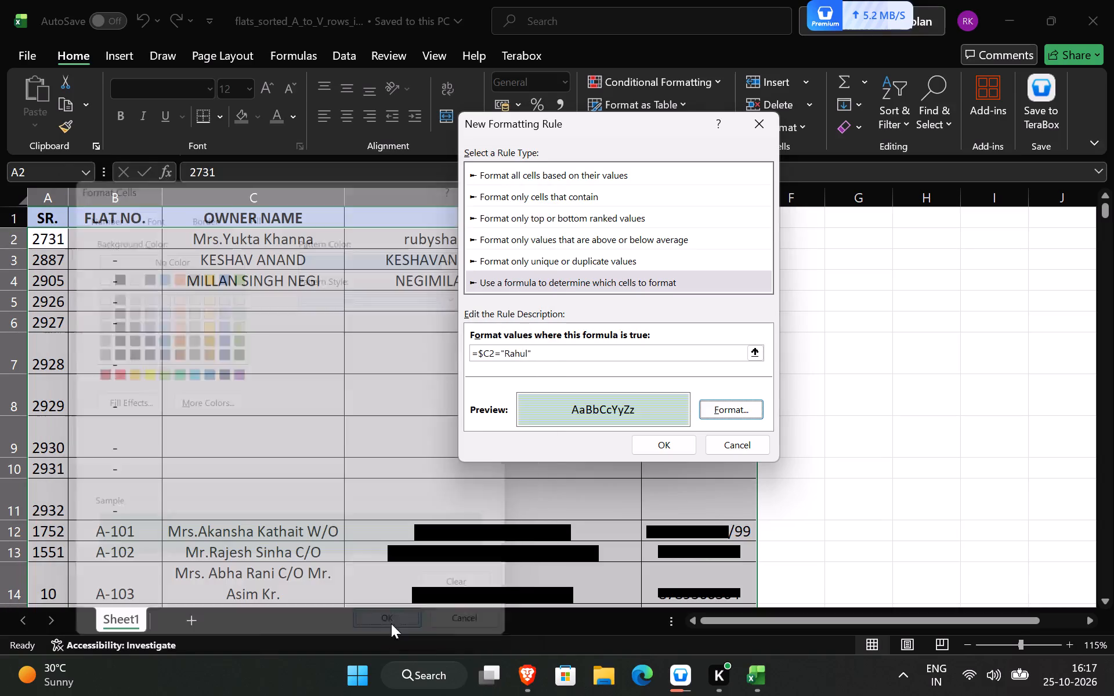
left_click(679, 440)
Examine the rows of the data block for highlighting from the new rule, and clear the block selection.
scroll(375, 447, "down", 18)
scroll(378, 444, "down", 20)
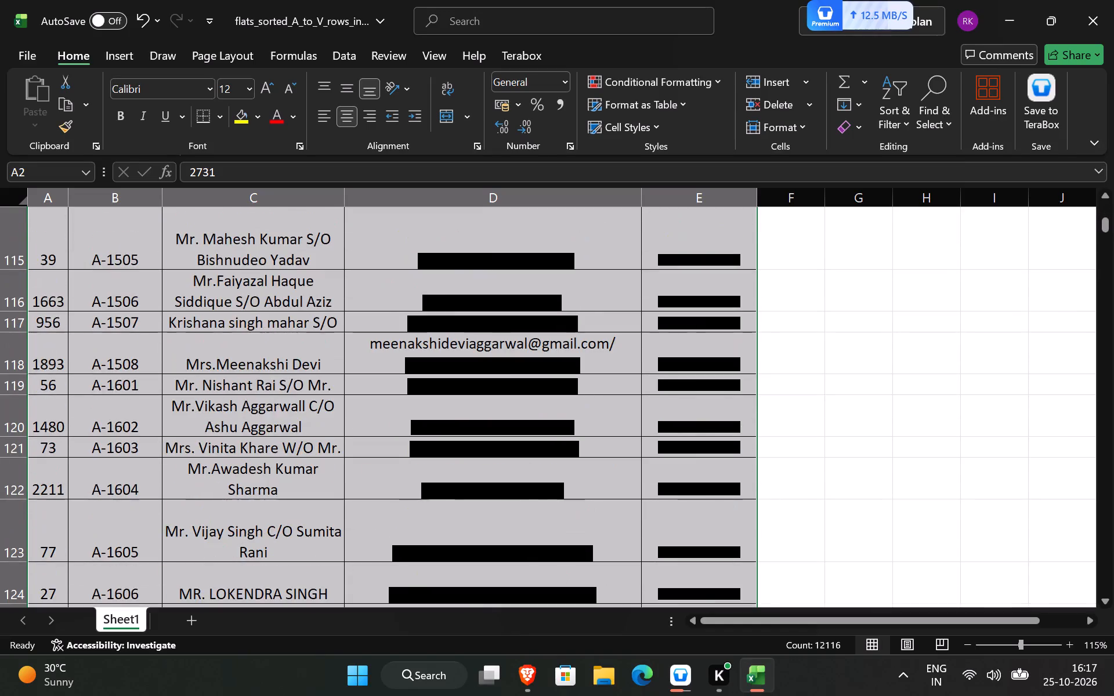
scroll(378, 443, "down", 14)
scroll(378, 443, "down", 7)
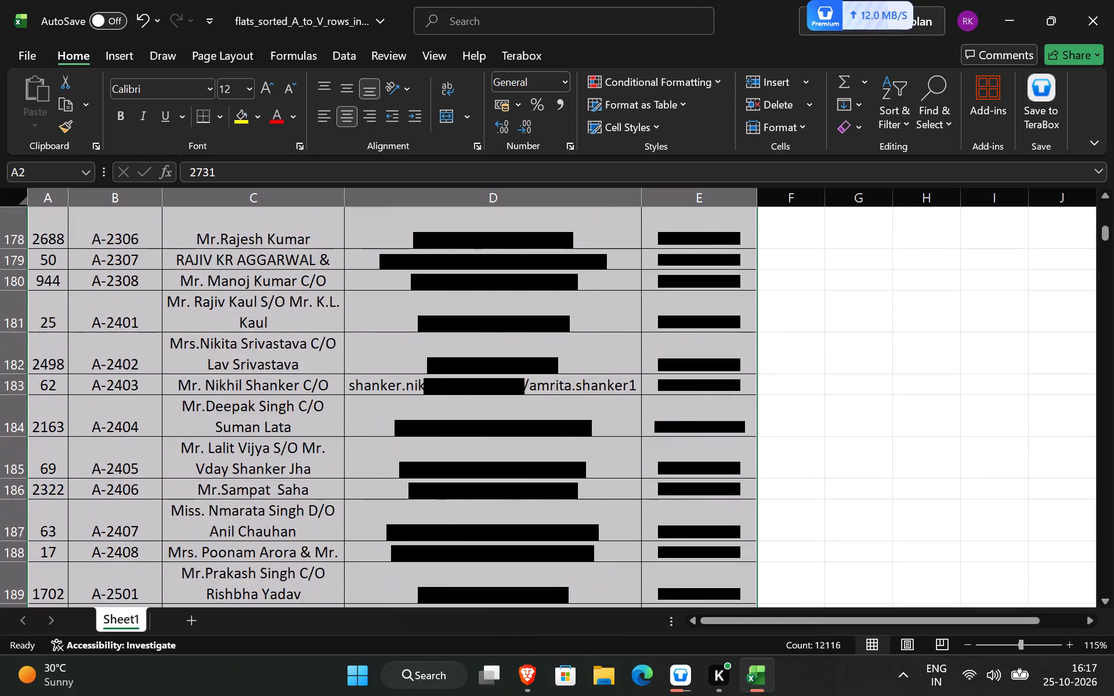
scroll(378, 443, "down", 14)
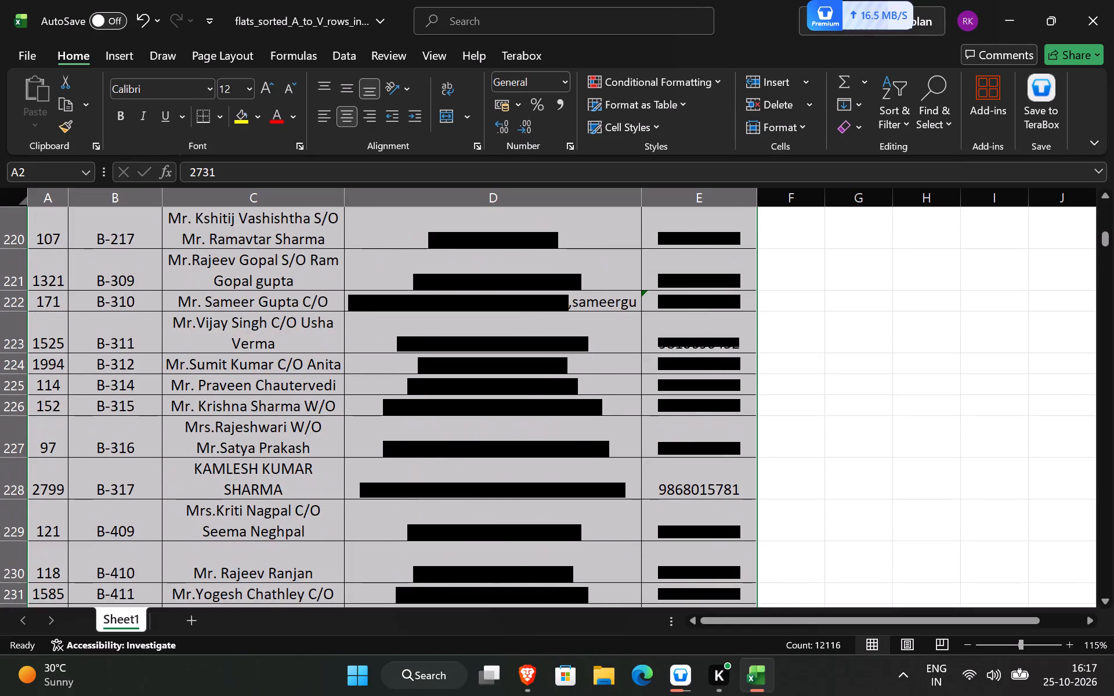
scroll(378, 443, "down", 20)
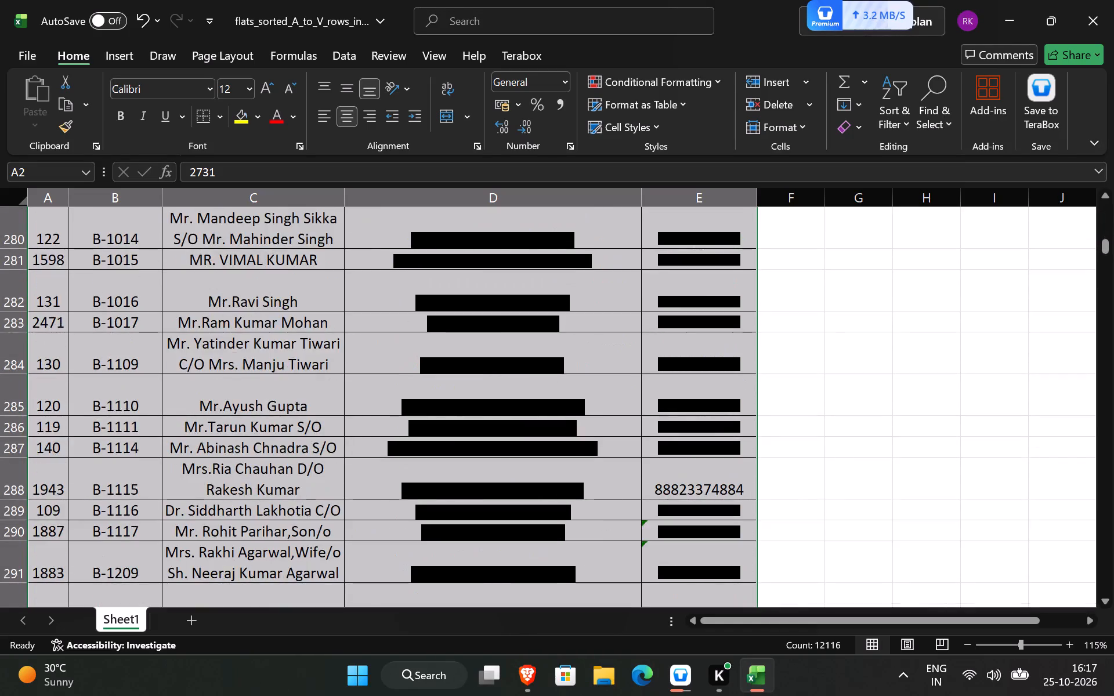
scroll(378, 443, "down", 15)
scroll(378, 443, "down", 11)
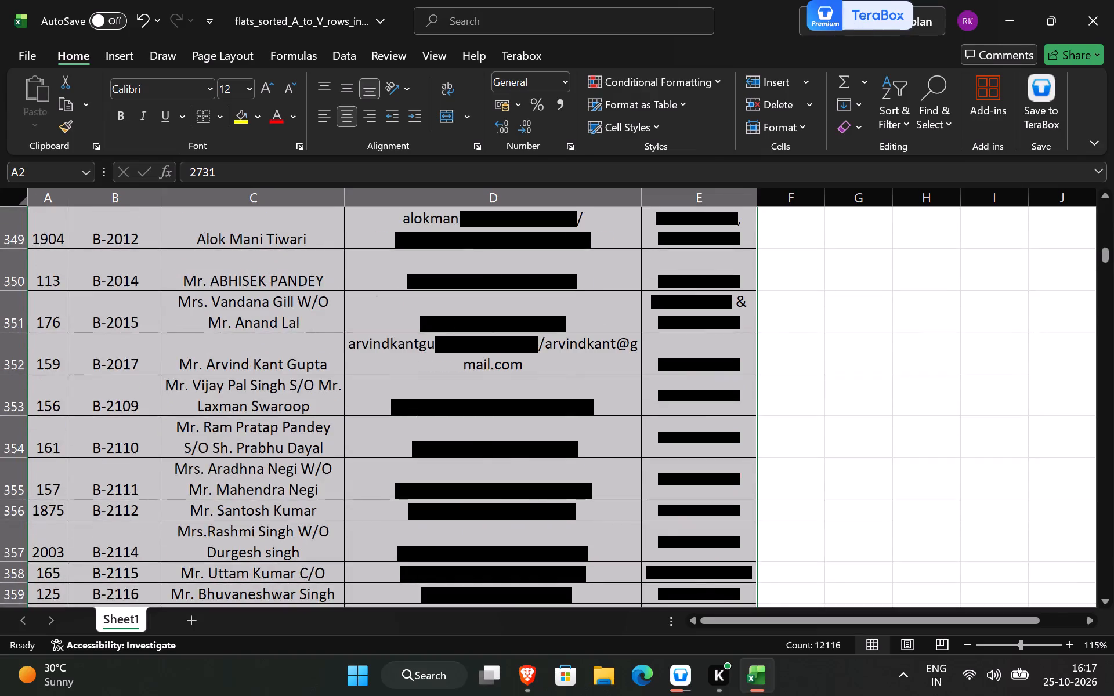
scroll(379, 440, "down", 18)
scroll(379, 440, "up", 4)
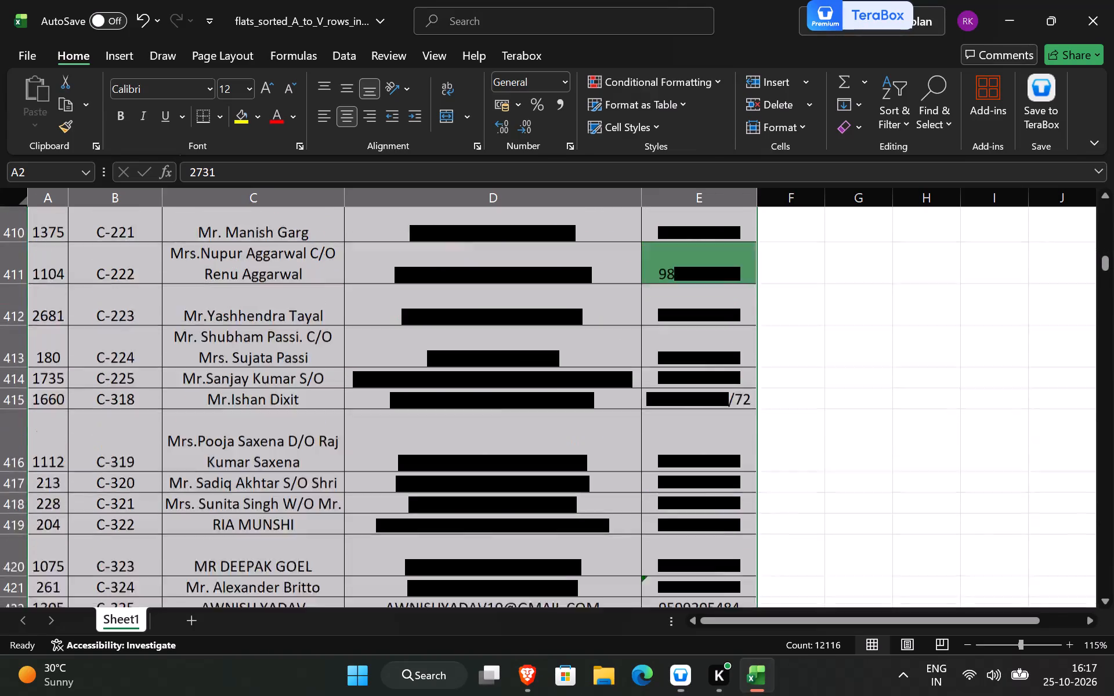
scroll(379, 440, "up", 2)
scroll(379, 440, "down", 5)
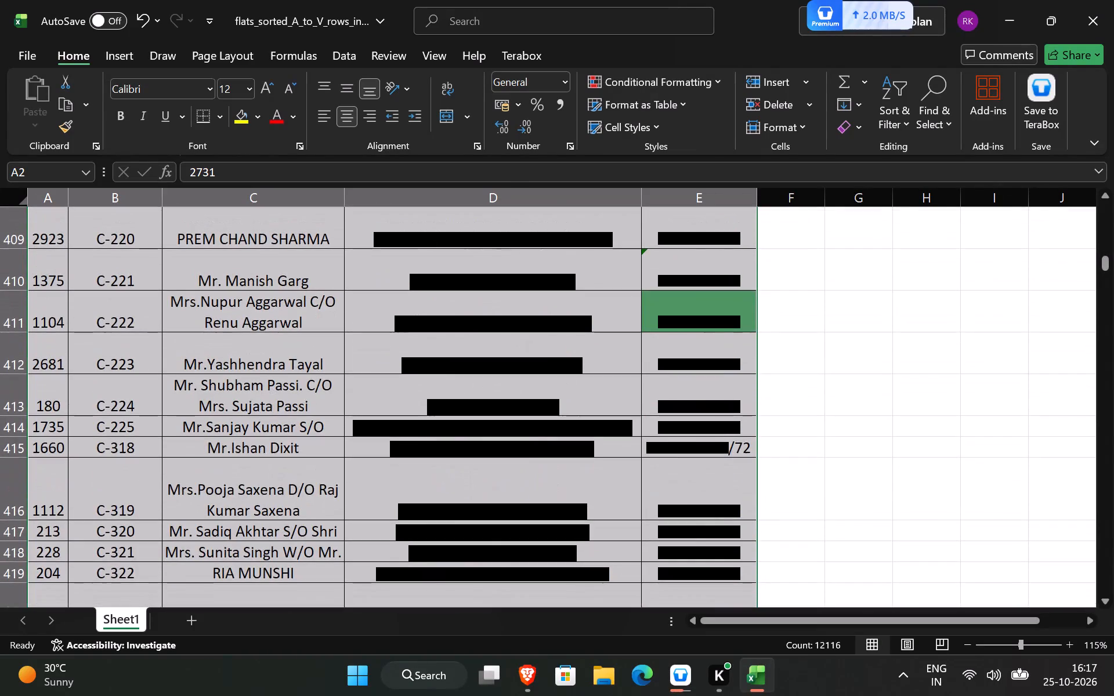
left_click_drag(1109, 264, 1112, 288)
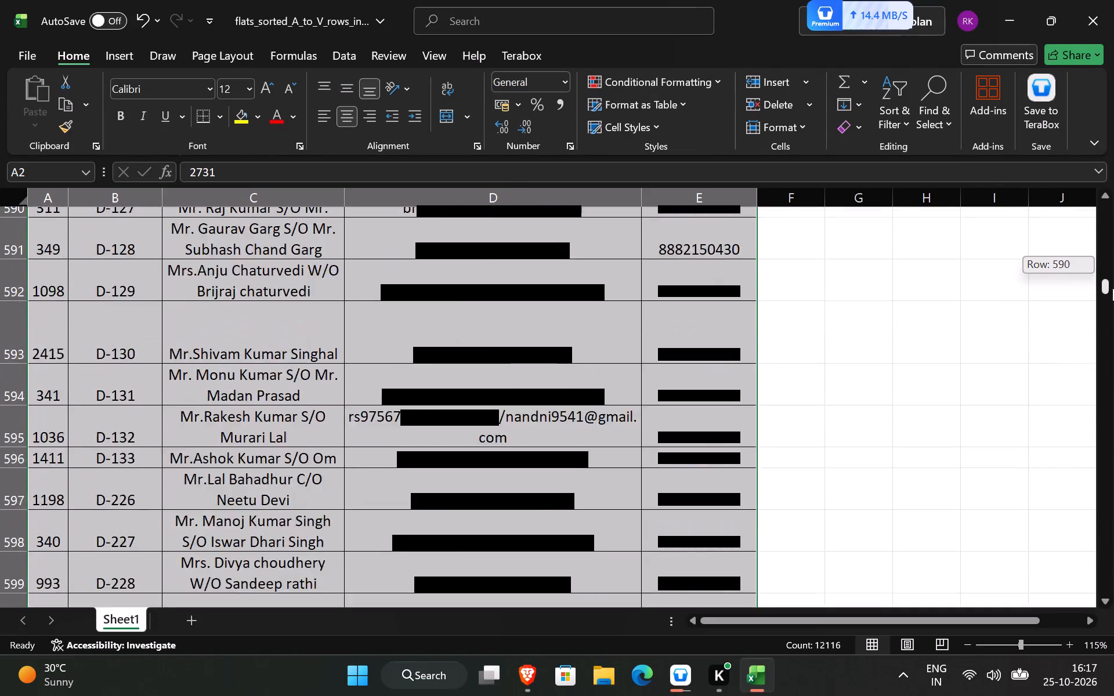
left_click_drag(1112, 288, 1113, 385)
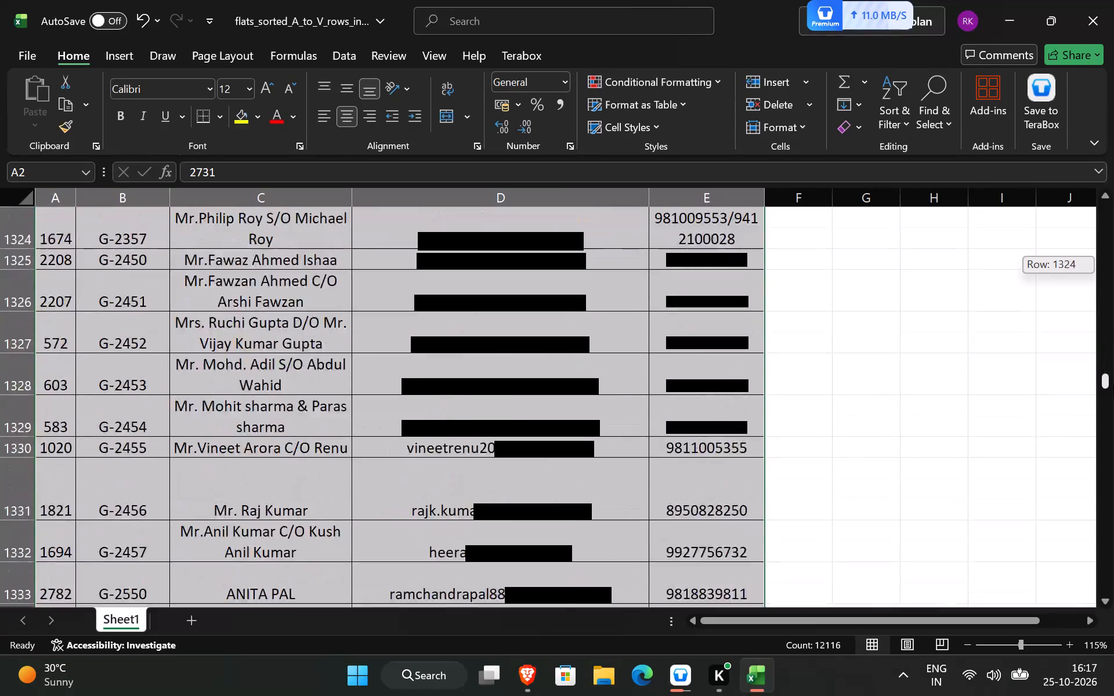
left_click_drag(1113, 385, 1111, 490)
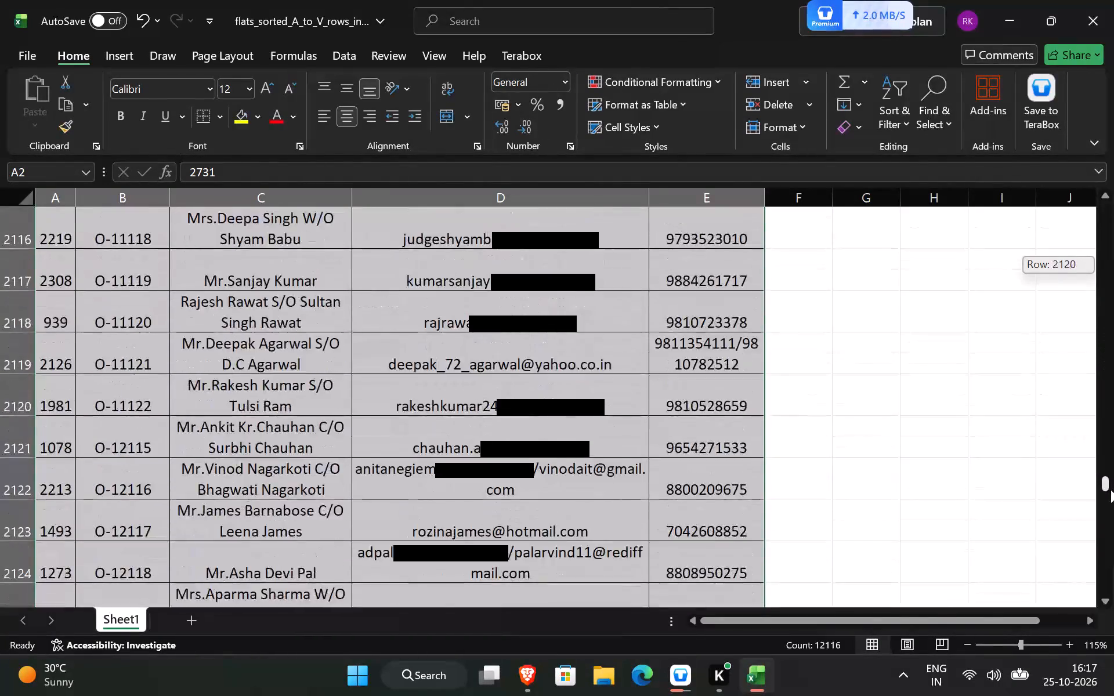
left_click_drag(1111, 490, 1104, 526)
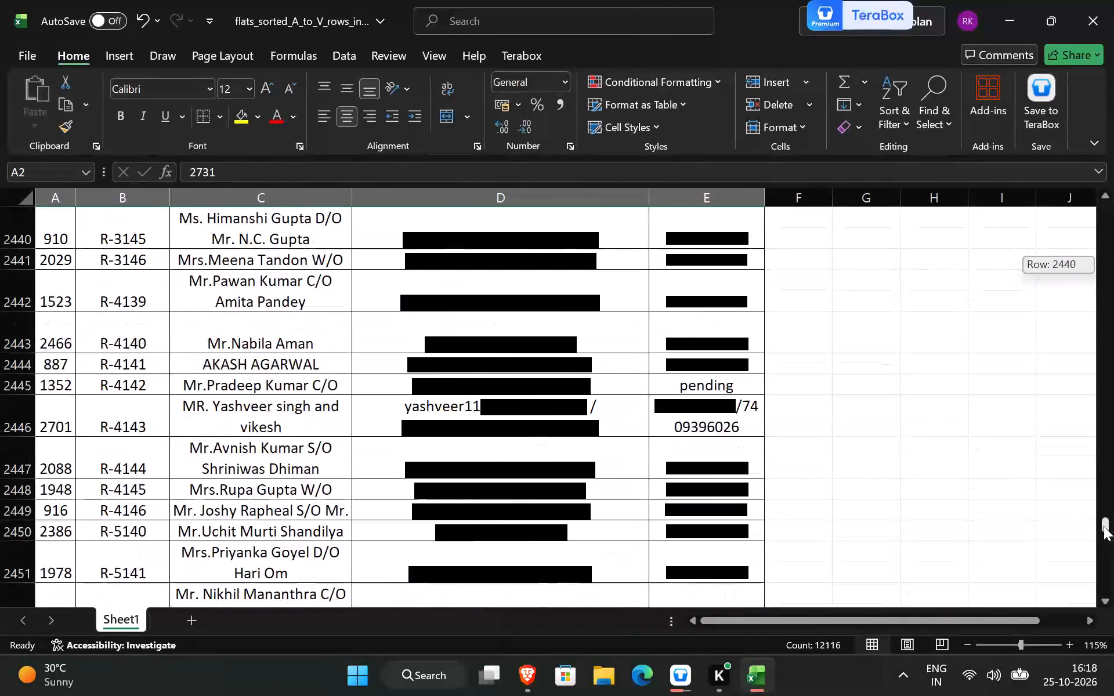
left_click_drag(1104, 526, 1113, 334)
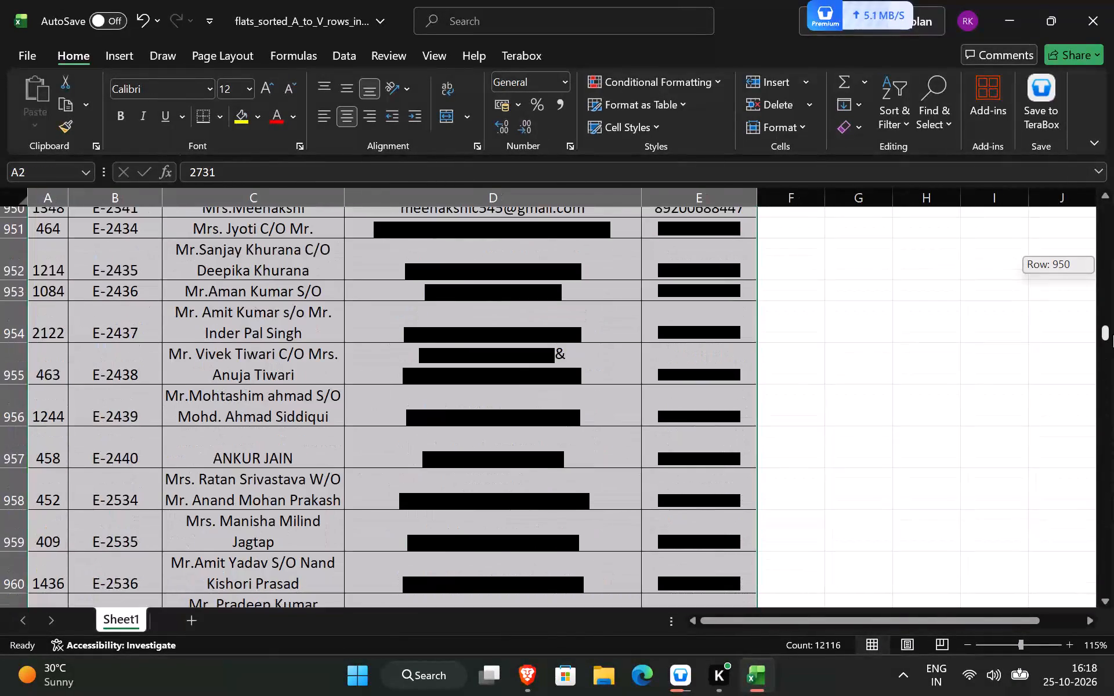
left_click_drag(1113, 334, 1113, 210)
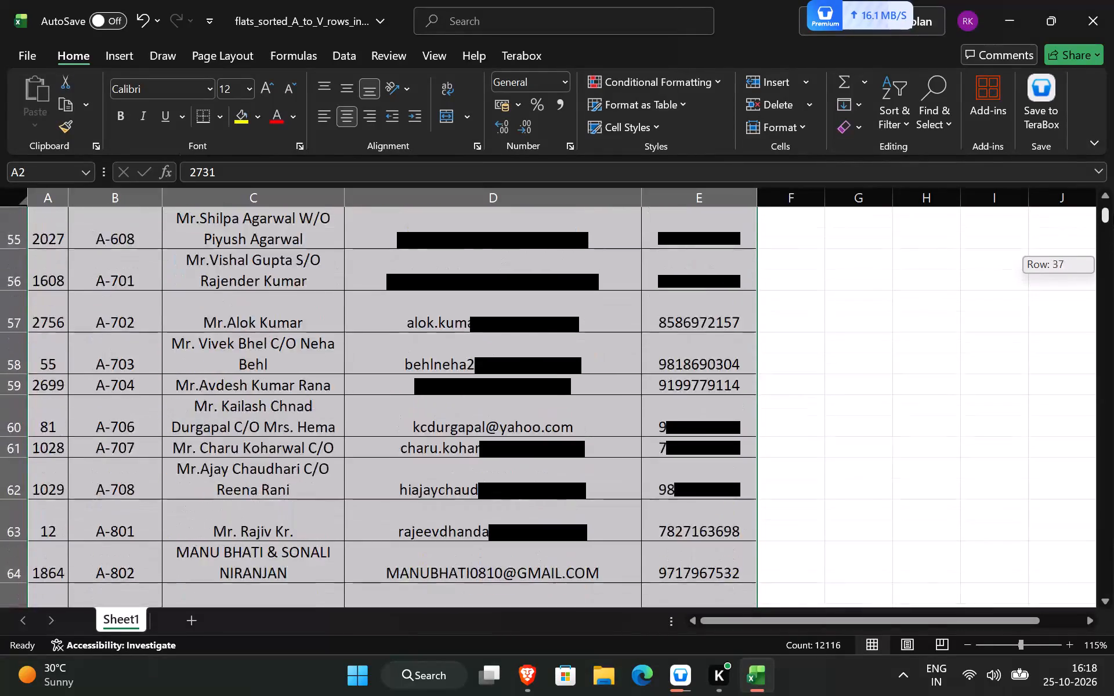
left_click_drag(1113, 210, 1113, 194)
left_click(860, 434)
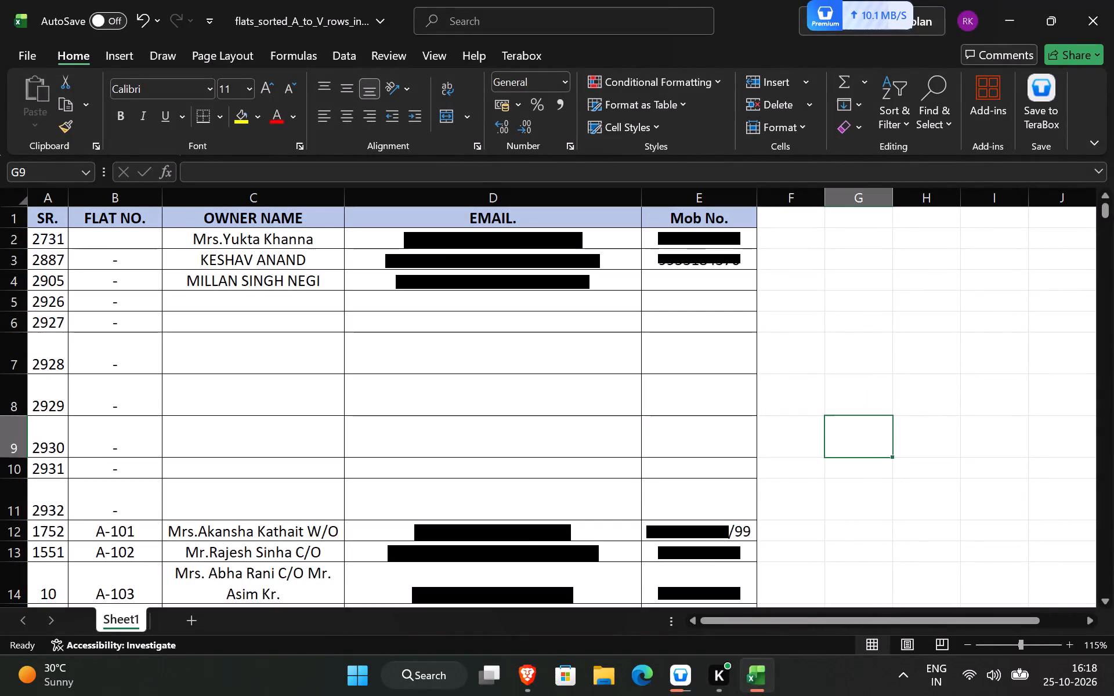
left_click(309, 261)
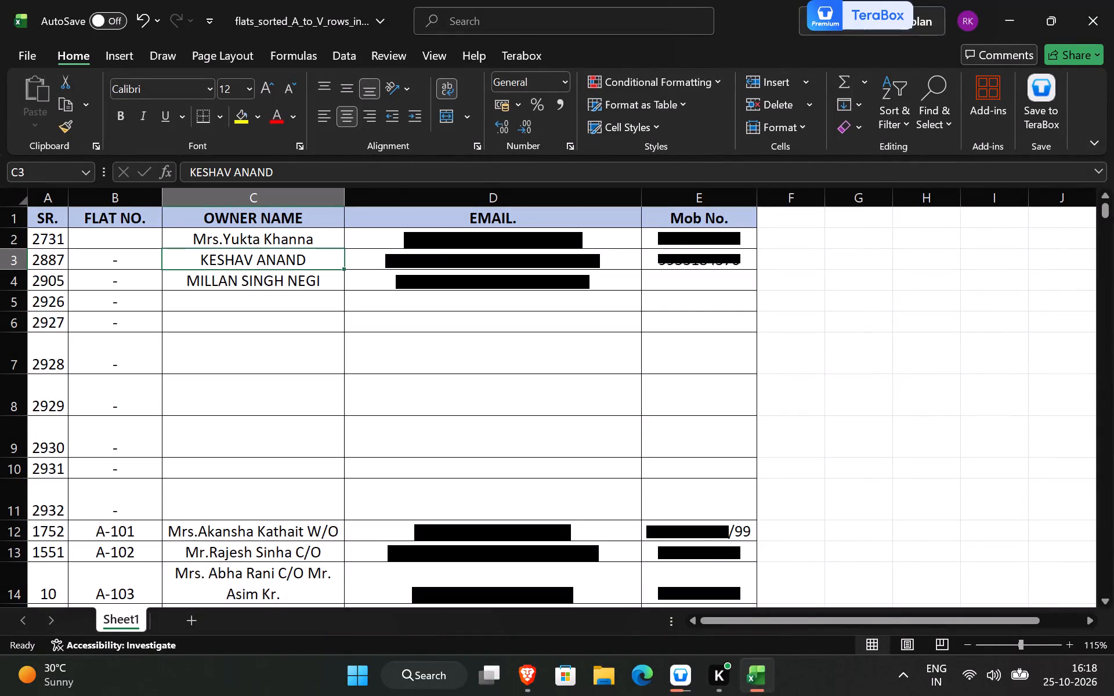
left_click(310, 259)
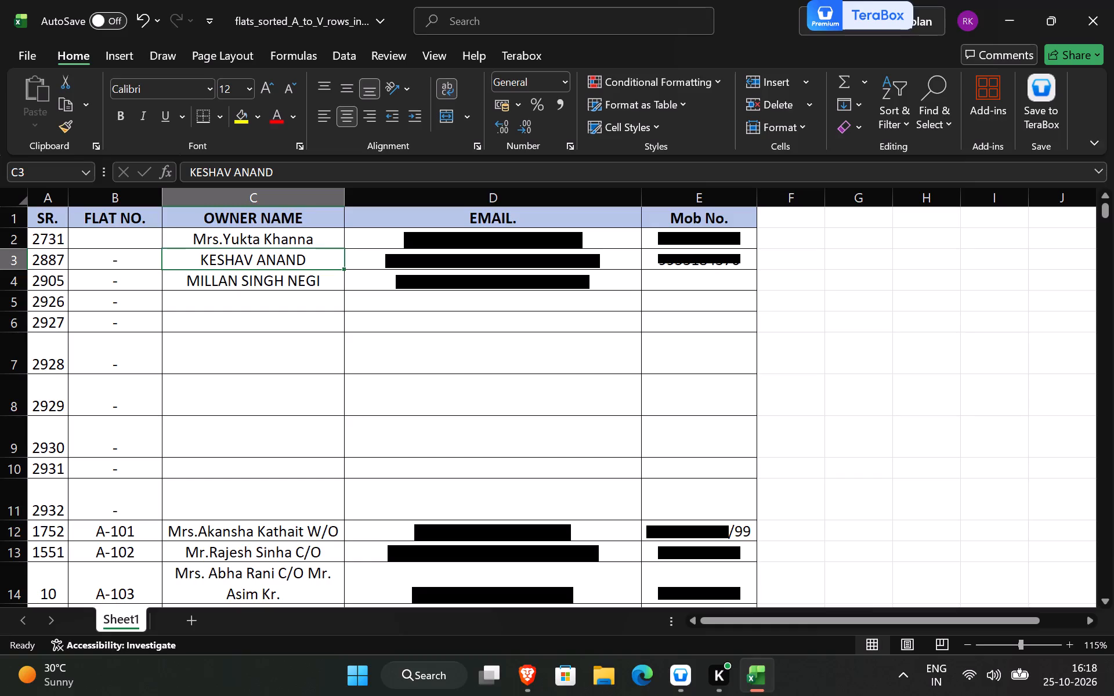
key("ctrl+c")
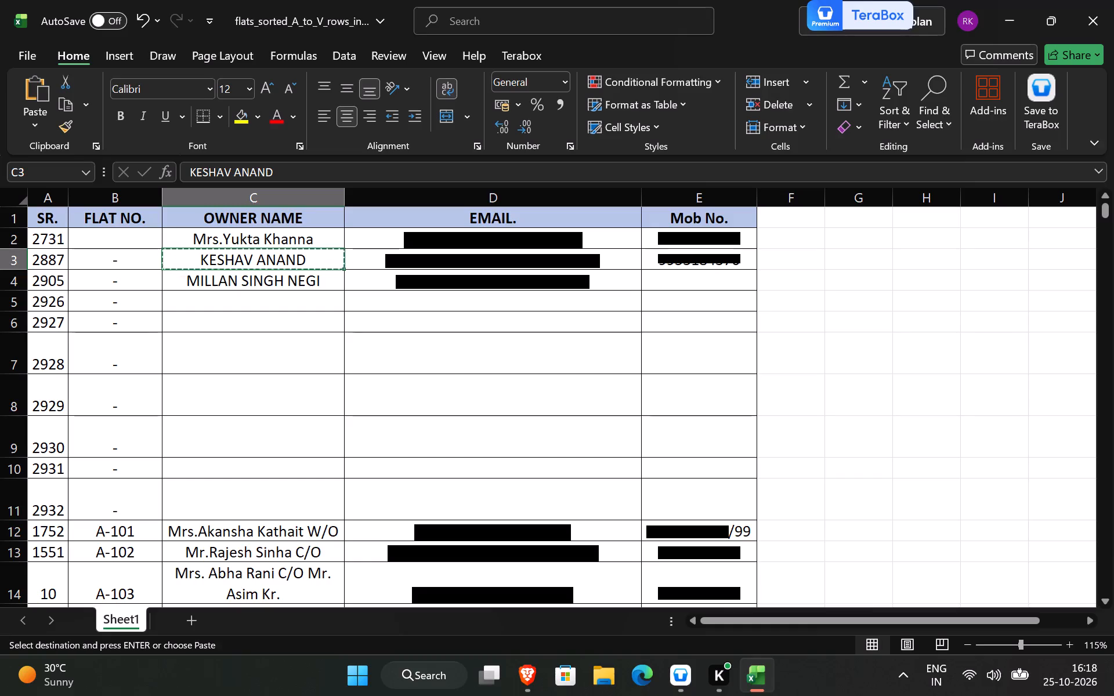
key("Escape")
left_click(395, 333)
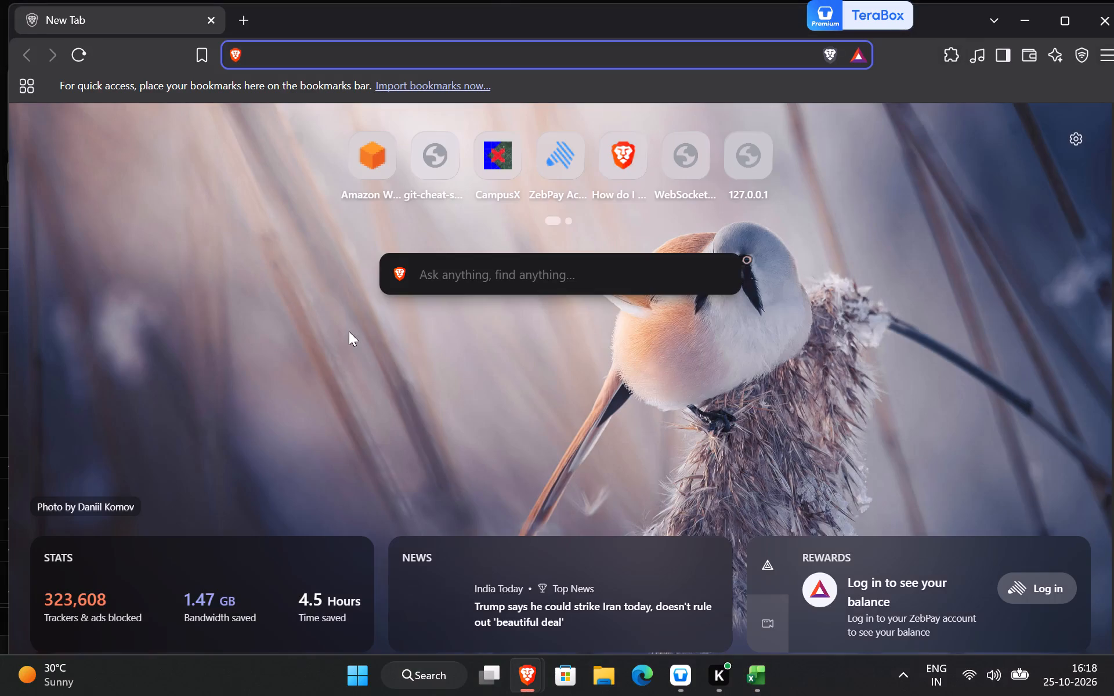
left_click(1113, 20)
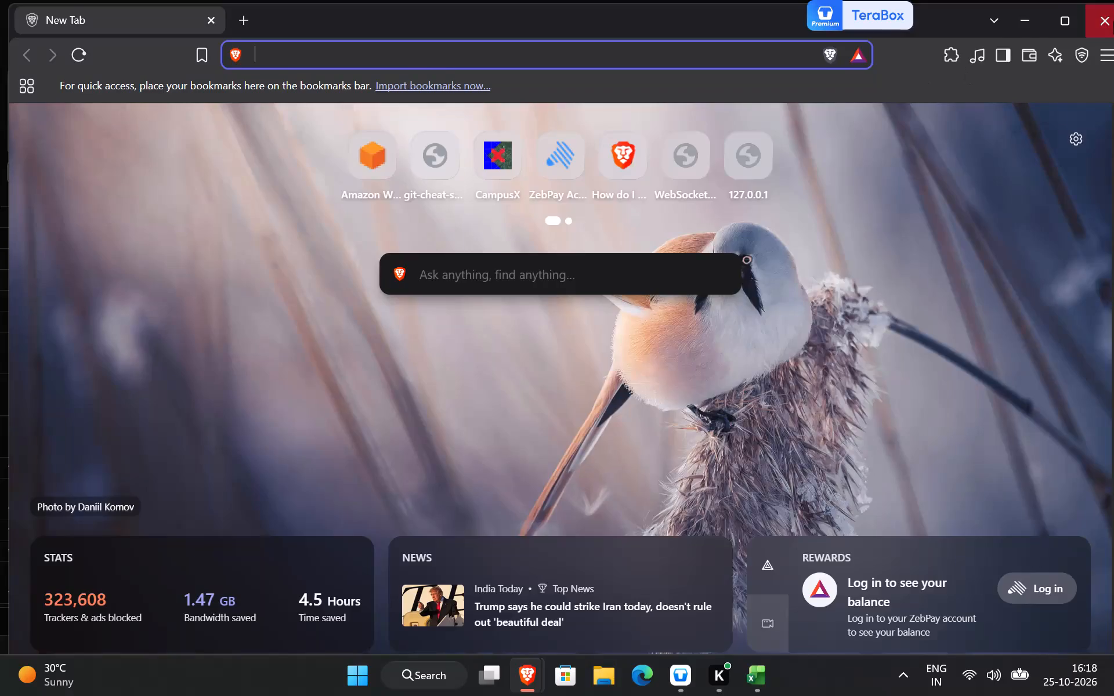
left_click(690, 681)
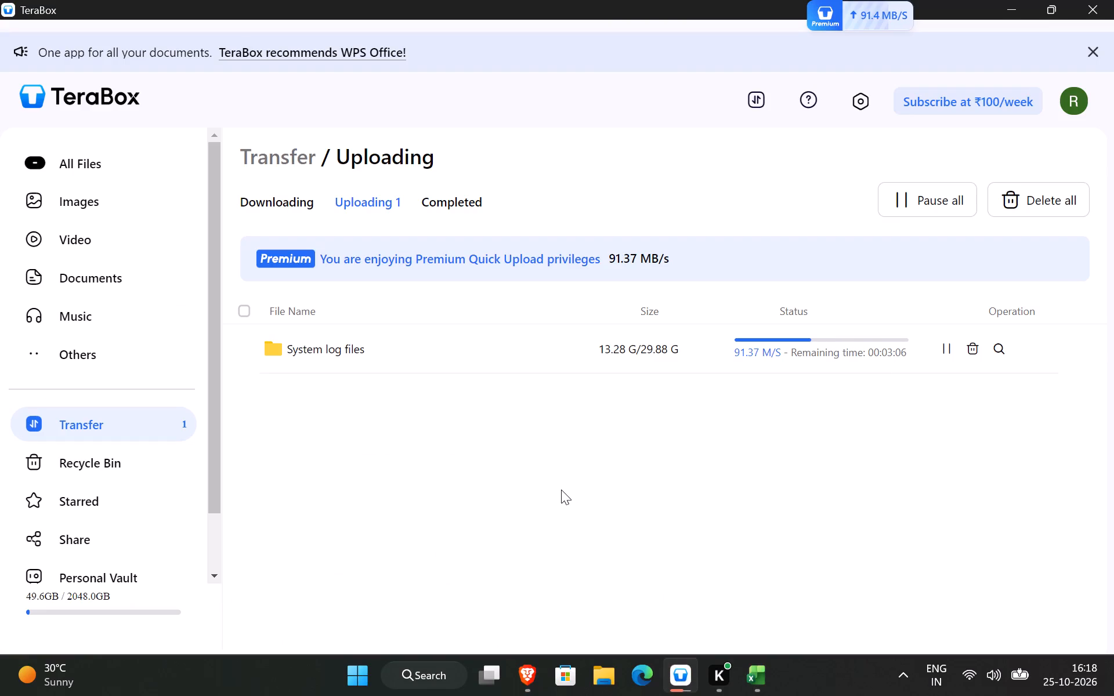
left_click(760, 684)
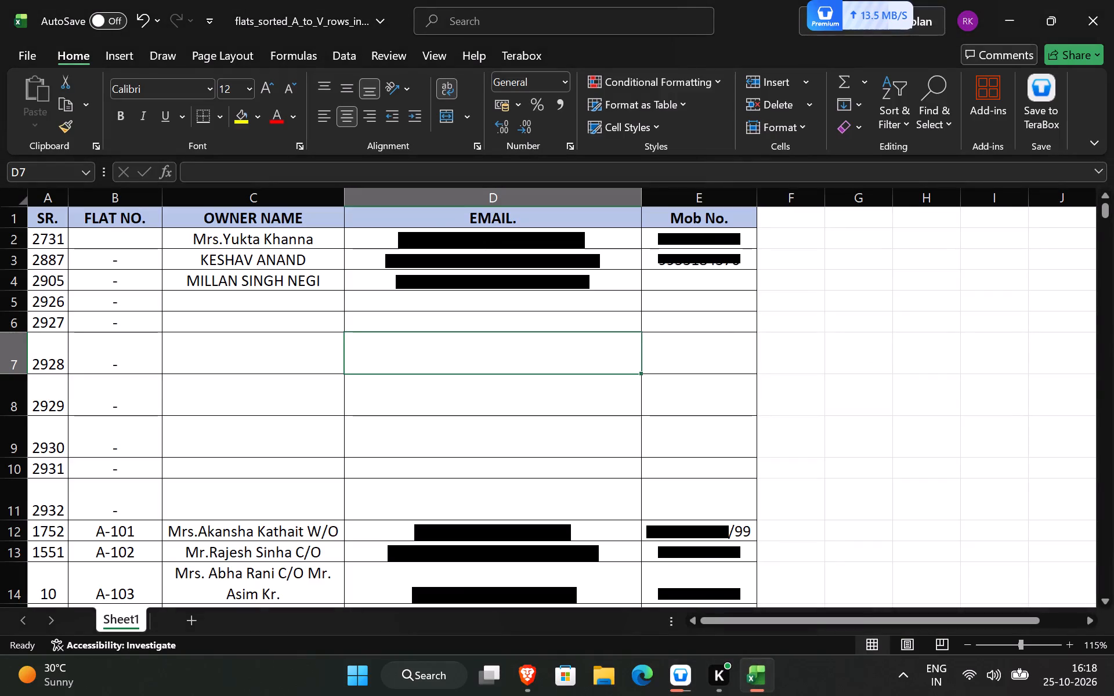
Select the data block from A2 across to column E and down to row 2431.
left_click(53, 241)
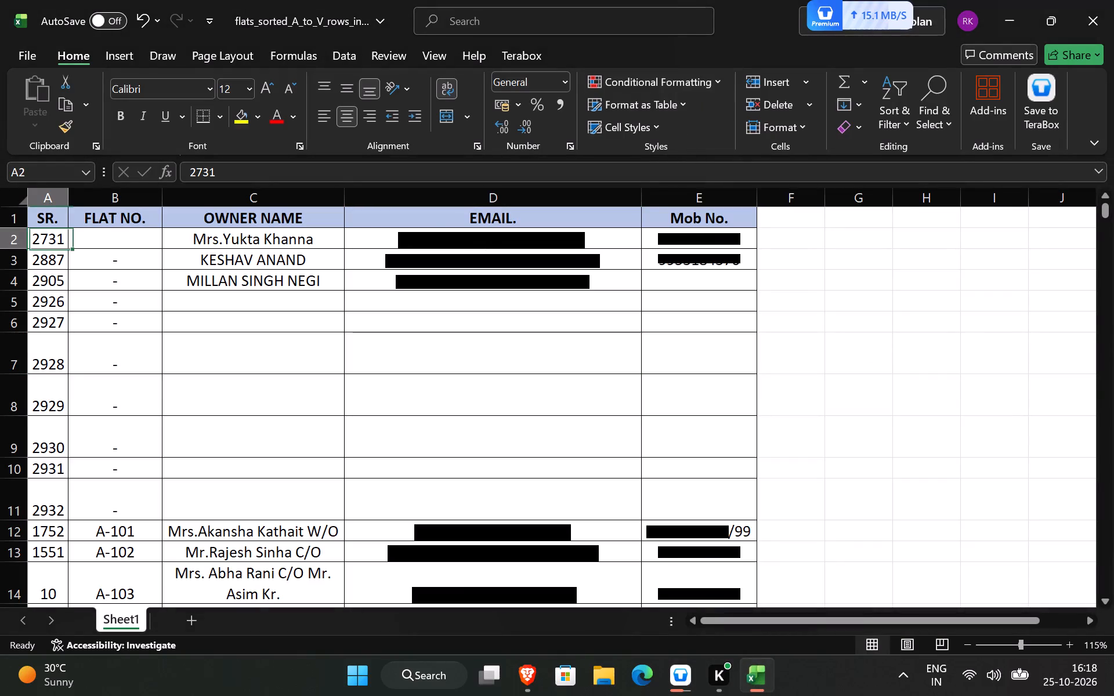
key("ctrl+shift+Right")
key("ctrl+shift+Down")
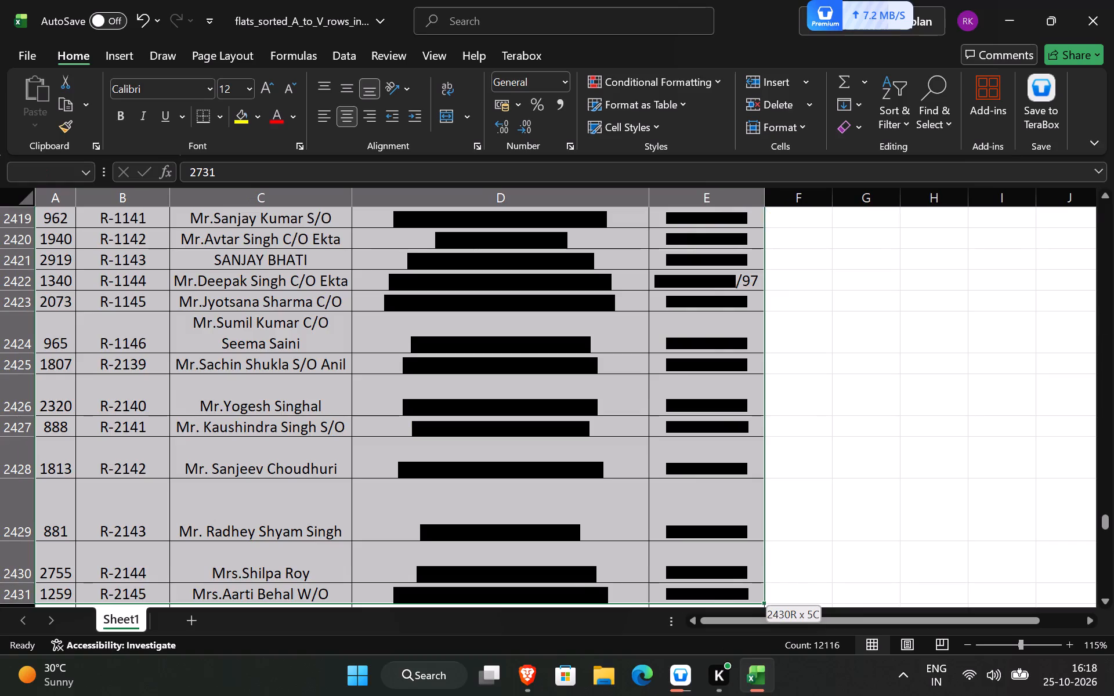
scroll(410, 348, "up", 3)
scroll(410, 348, "down", 1)
scroll(410, 348, "up", 8)
left_click_drag(1106, 520, 1107, 473)
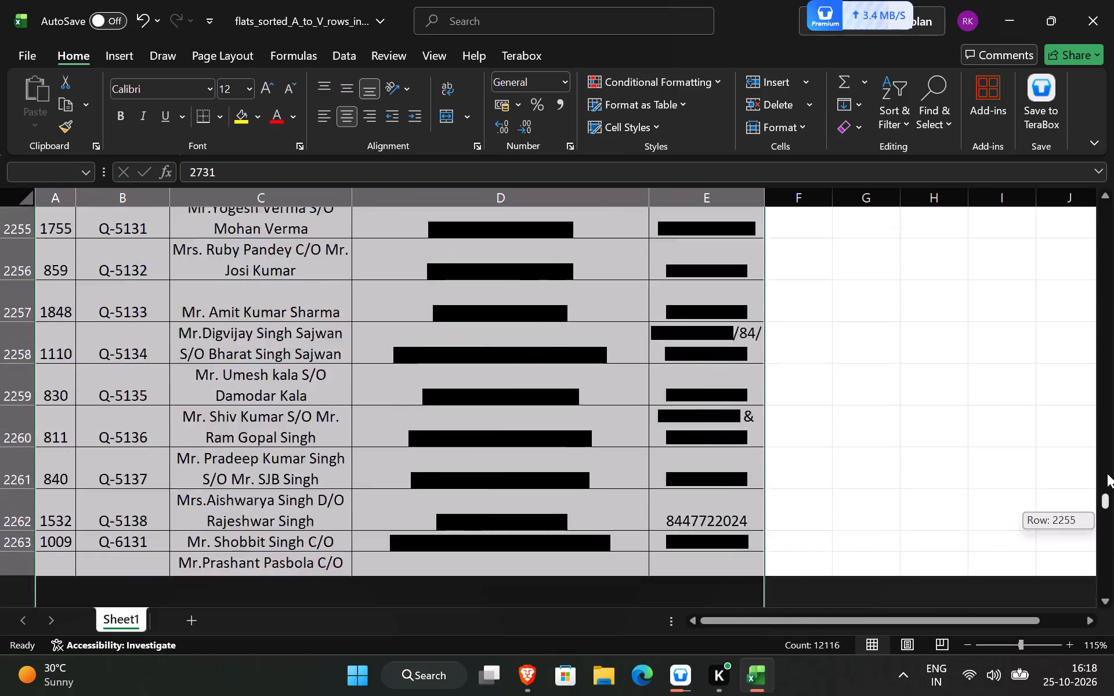
left_click_drag(1107, 473, 1113, 187)
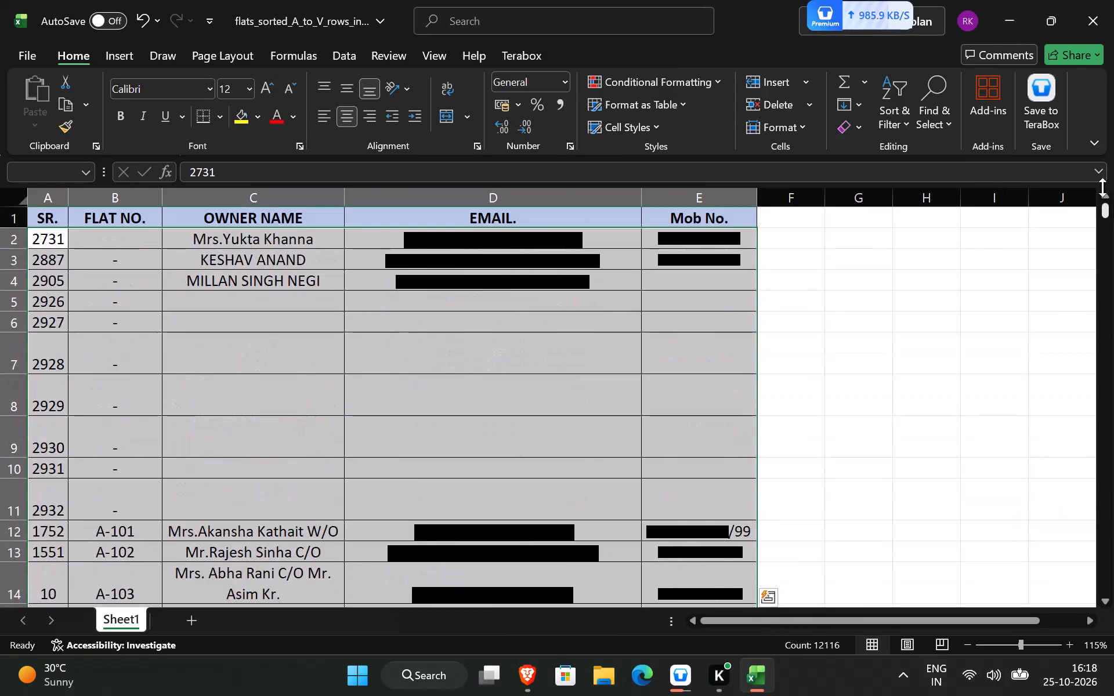
Start a formula-based conditional formatting rule for the selected block, referencing the owner name cell as =$C3 with only the column locked.
left_click(702, 82)
left_click(636, 292)
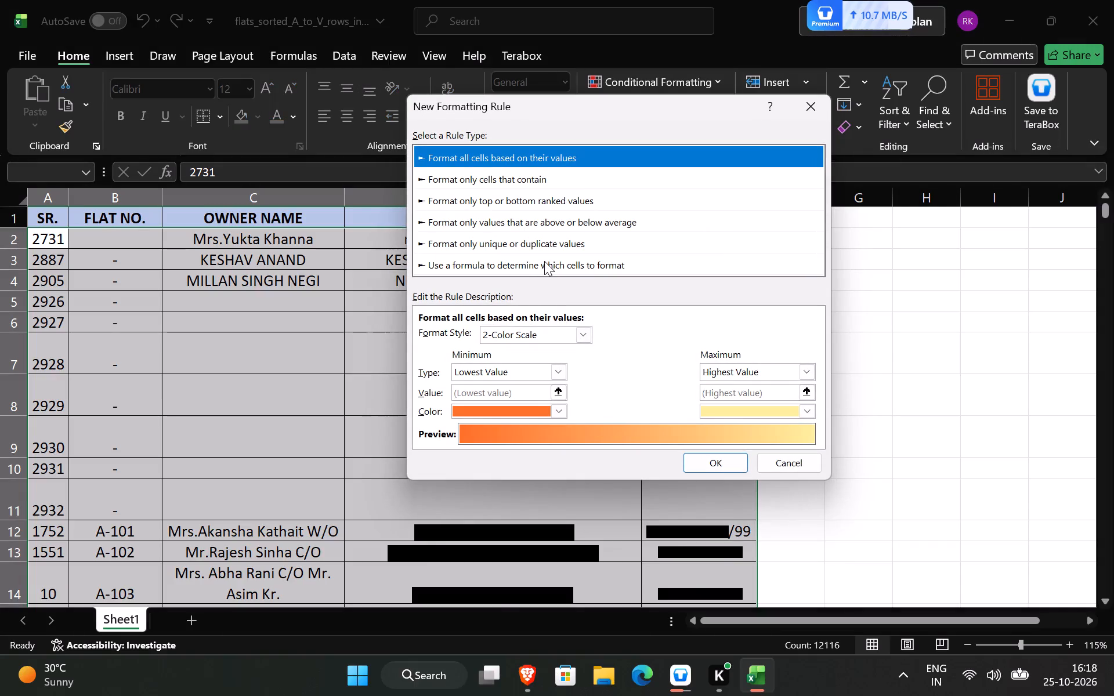
left_click(544, 261)
left_click(533, 339)
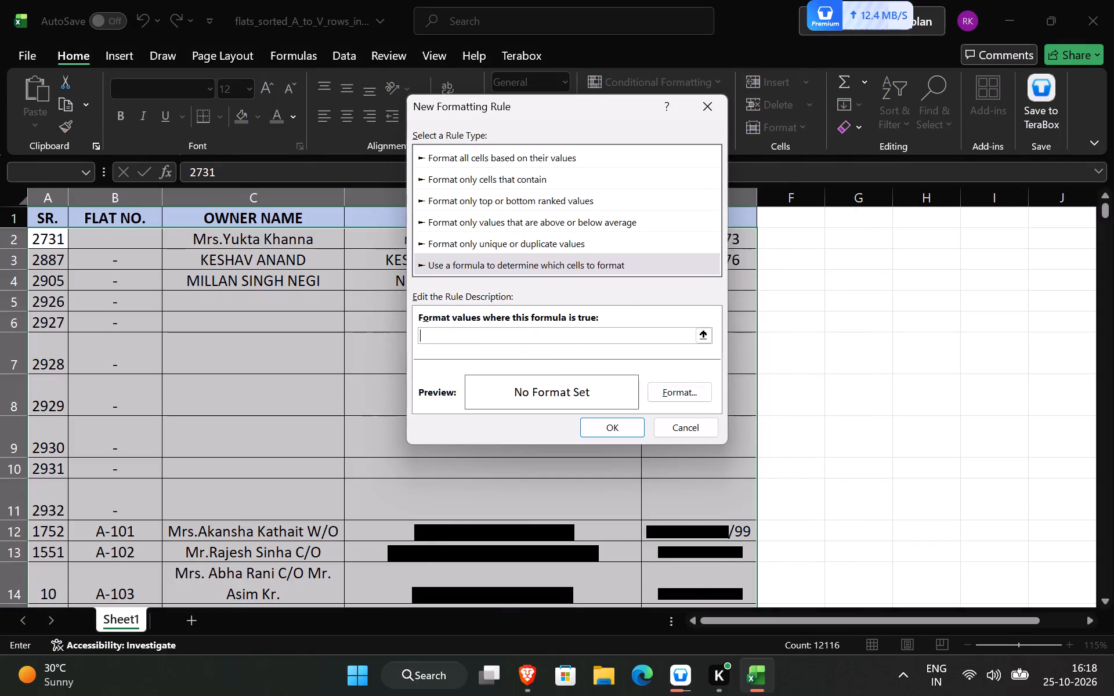
left_click(274, 267)
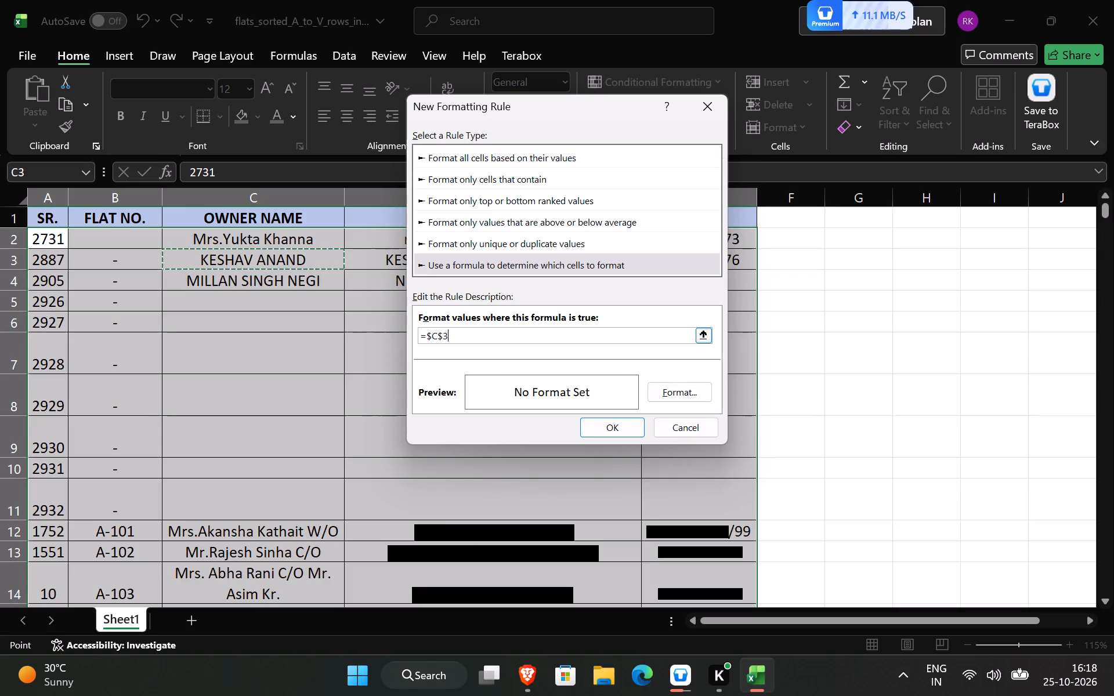
key("Left")
key("Right")
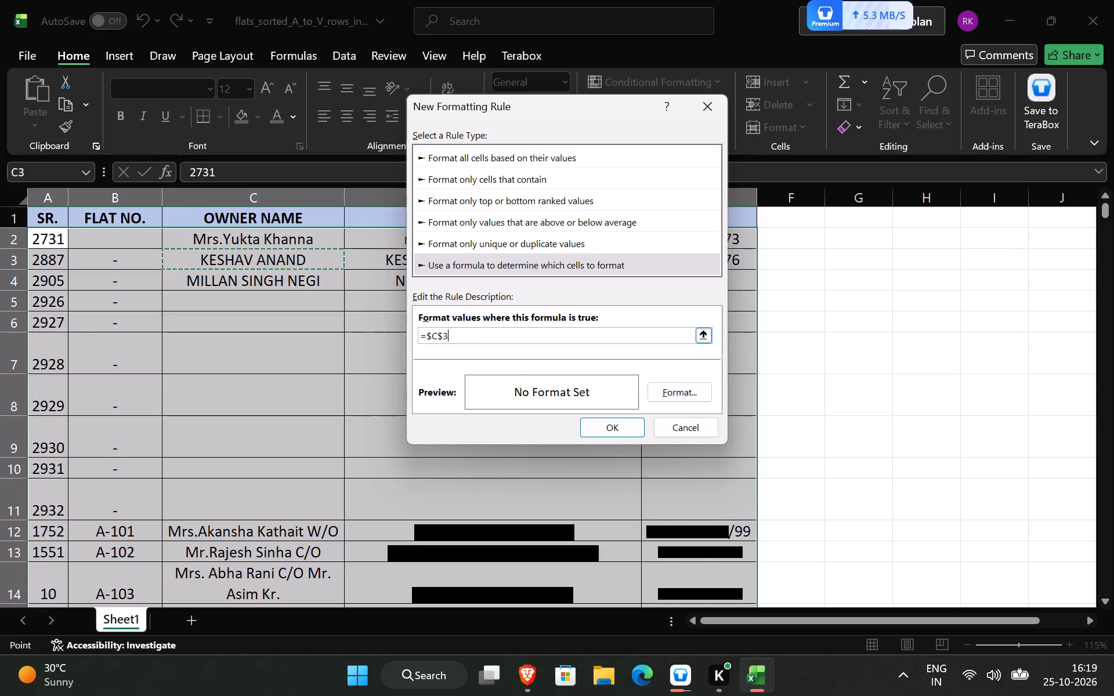
left_click(445, 336)
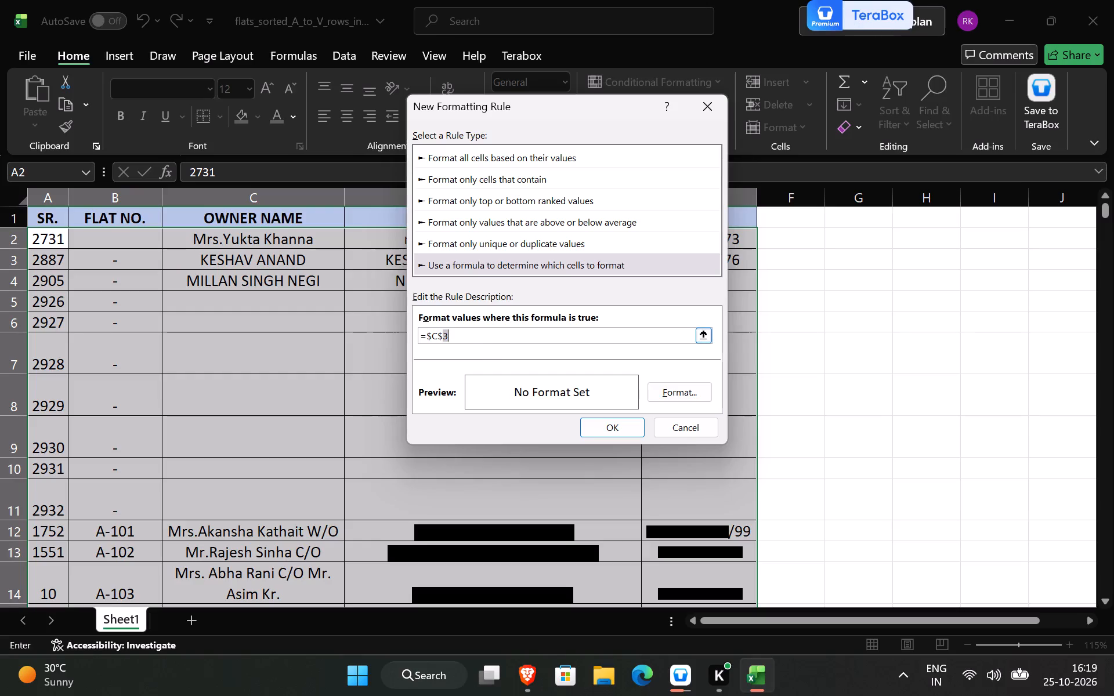
left_click(439, 338)
left_click(445, 335)
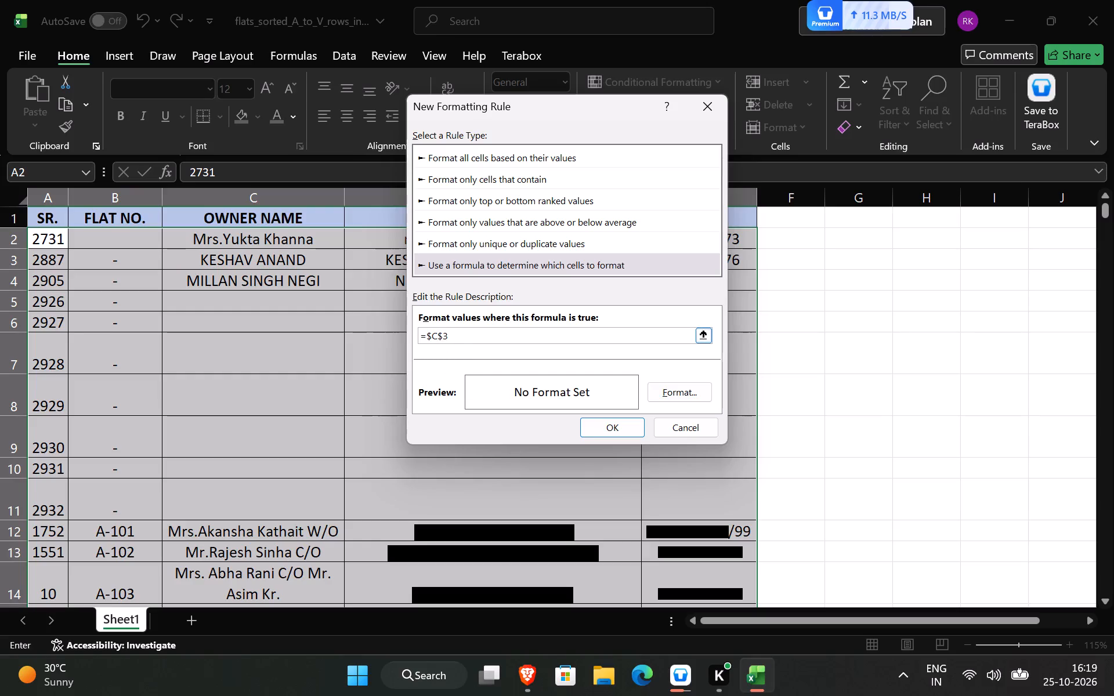
key("BackSpace")
Complete the rule's formula so that $C3 is compared with the full owner name from row 3, in quotes and title case.
left_click(459, 331)
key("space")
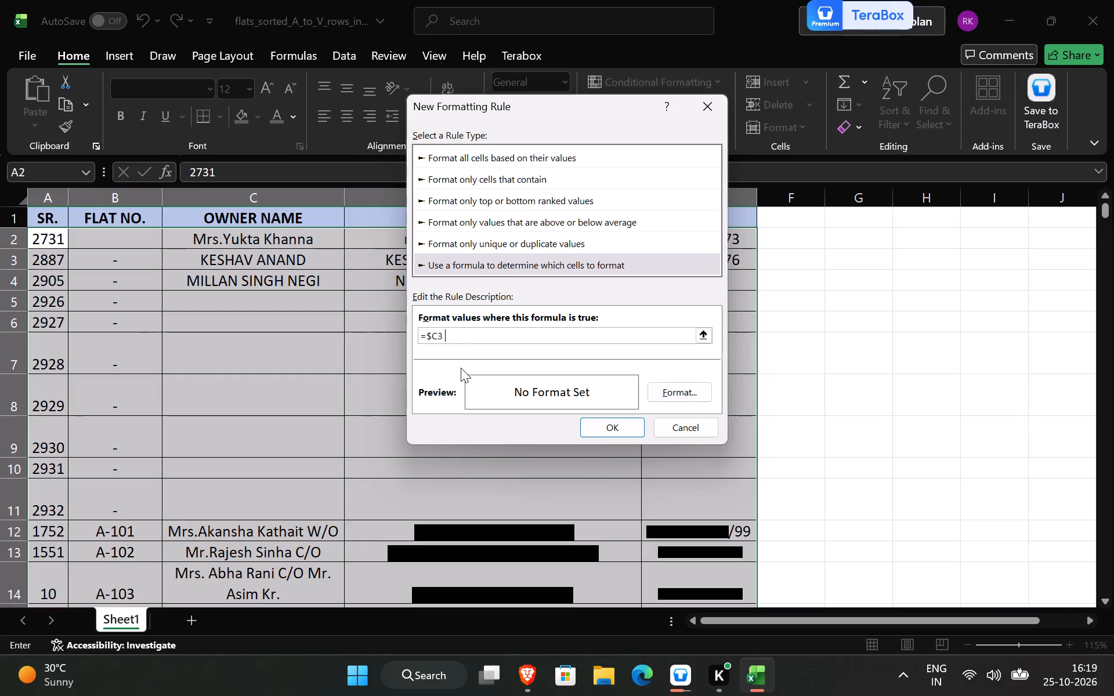
key("equal")
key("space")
key("shift+quotedbl")
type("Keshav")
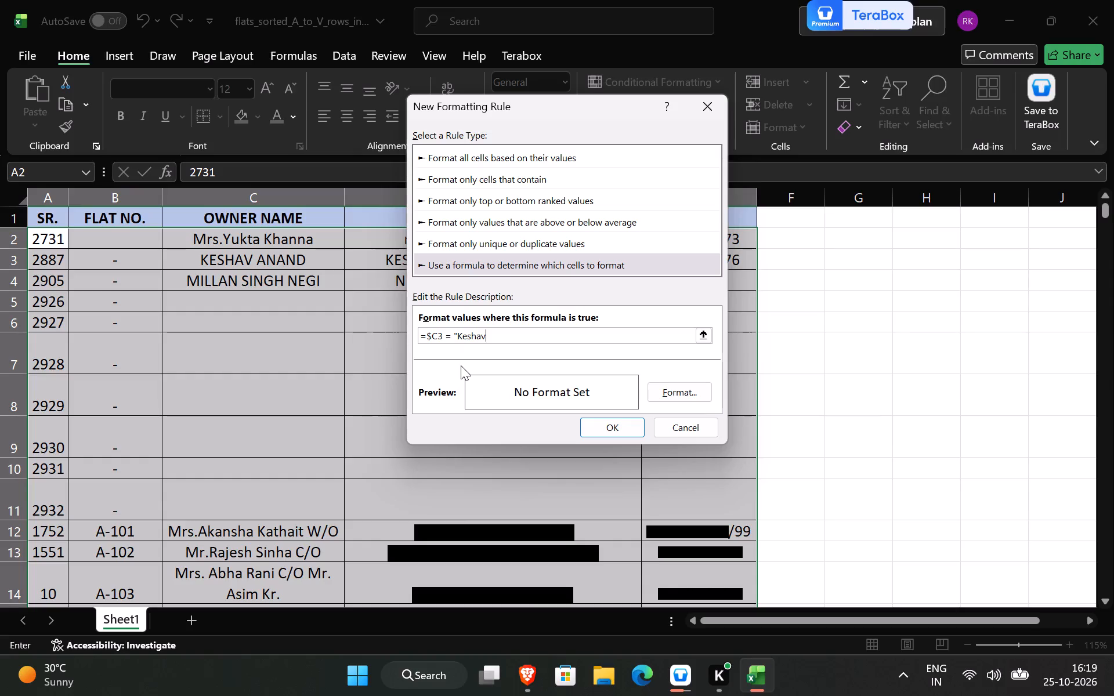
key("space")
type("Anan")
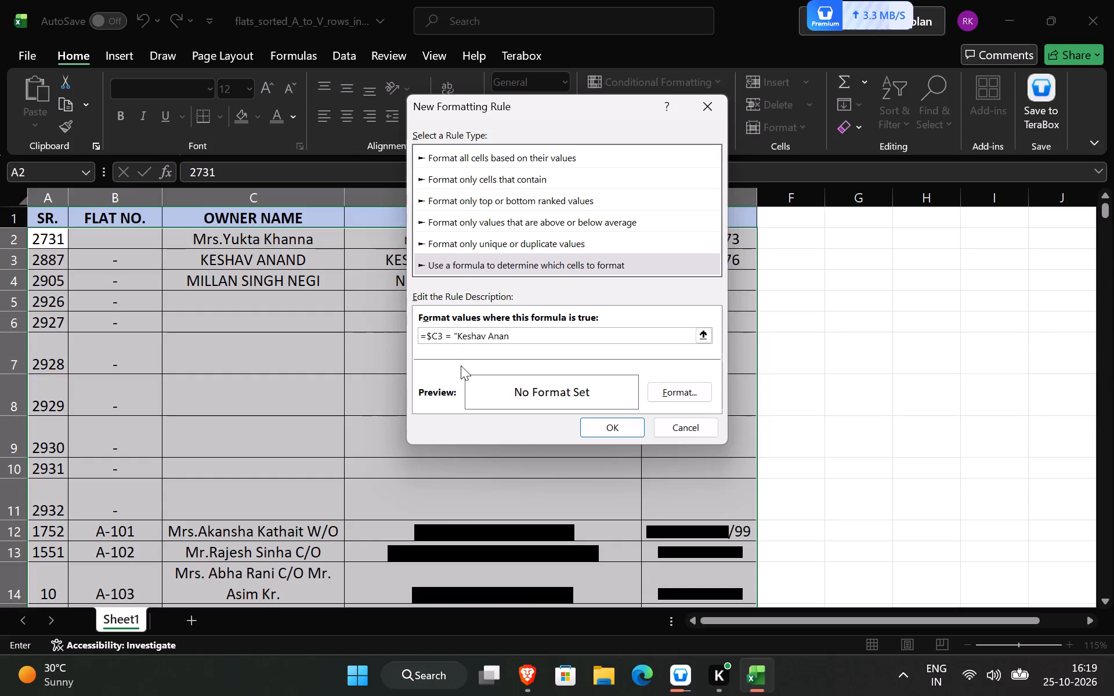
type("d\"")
Set the rule's background fill to the lightest green theme colour.
left_click(666, 398)
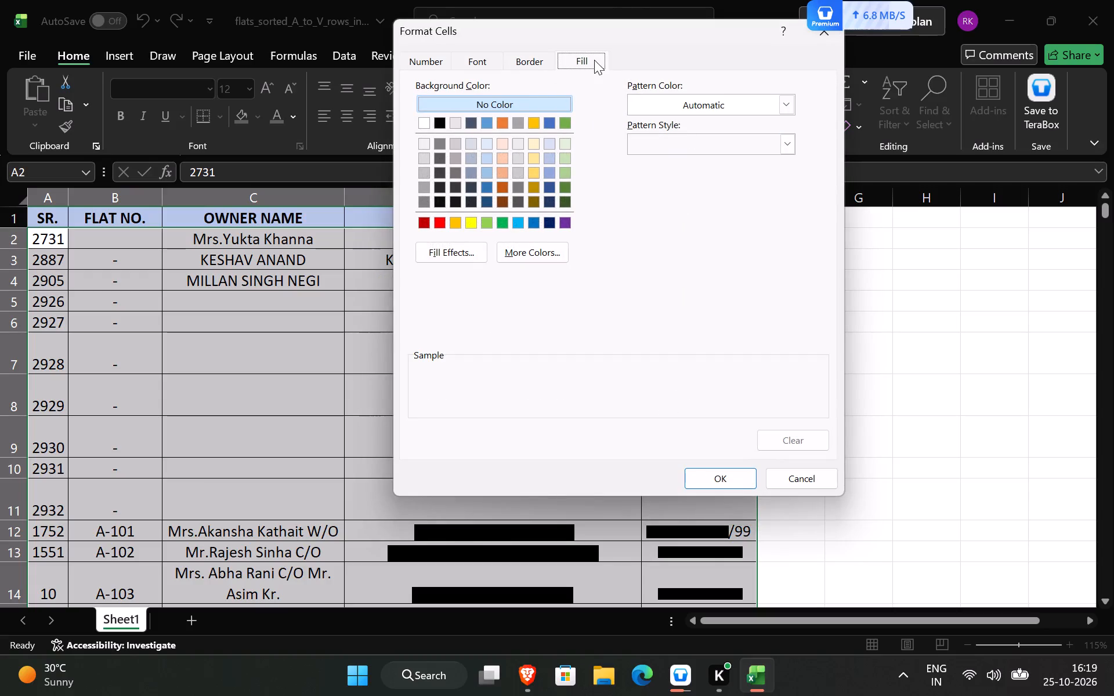
left_click(594, 60)
left_click(439, 59)
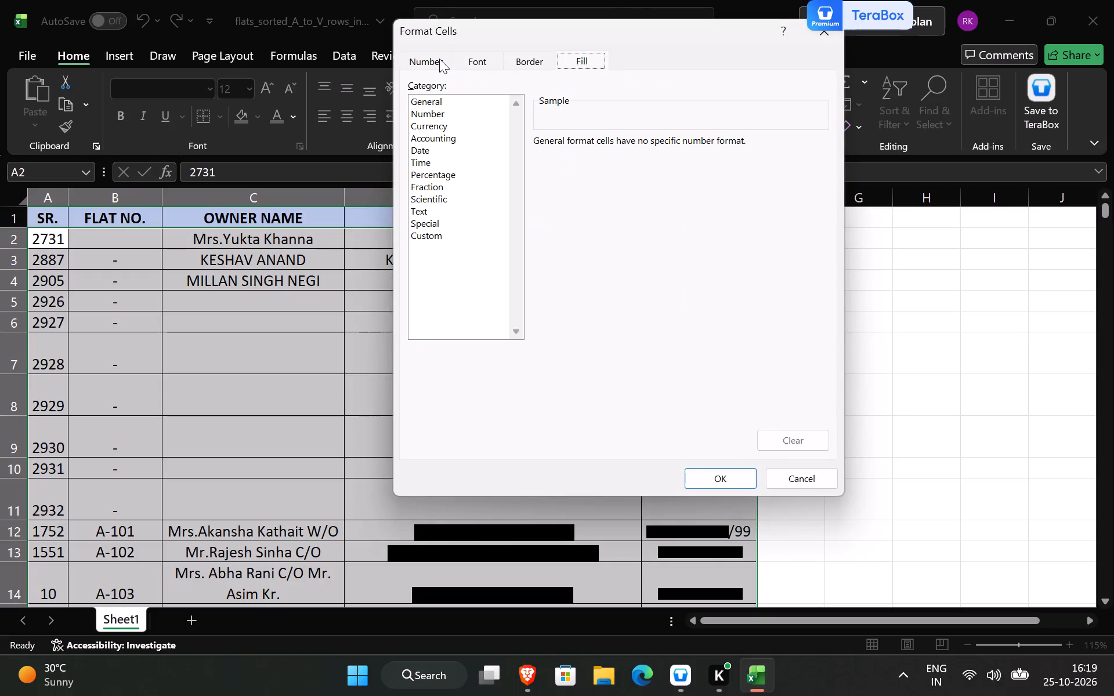
left_click(489, 60)
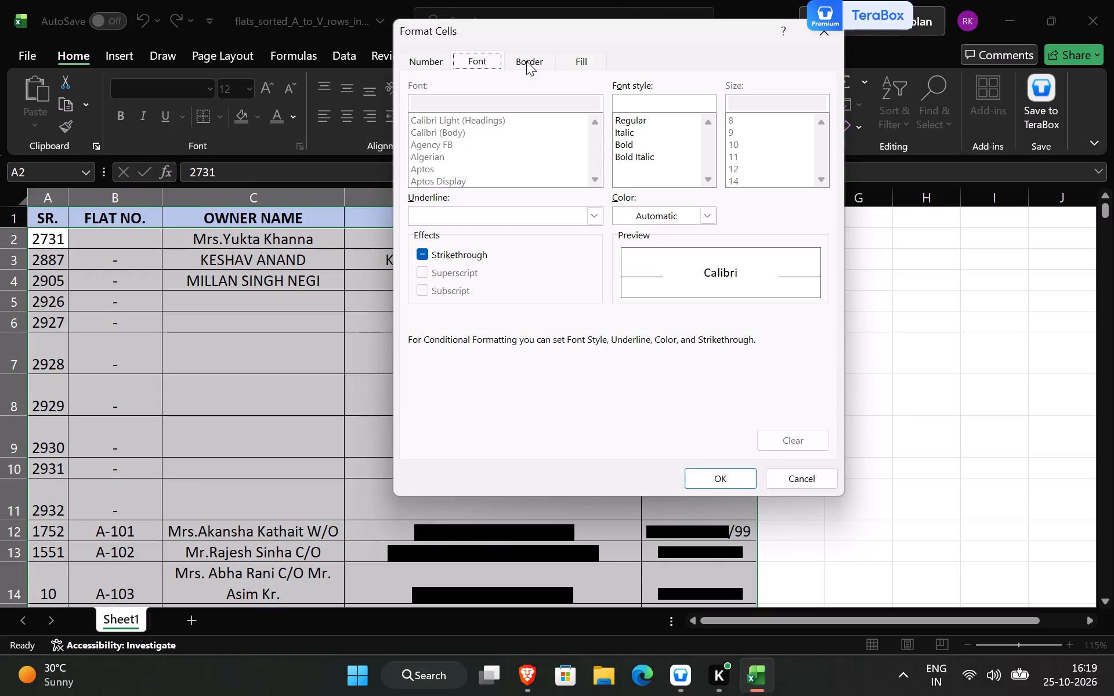
left_click(527, 61)
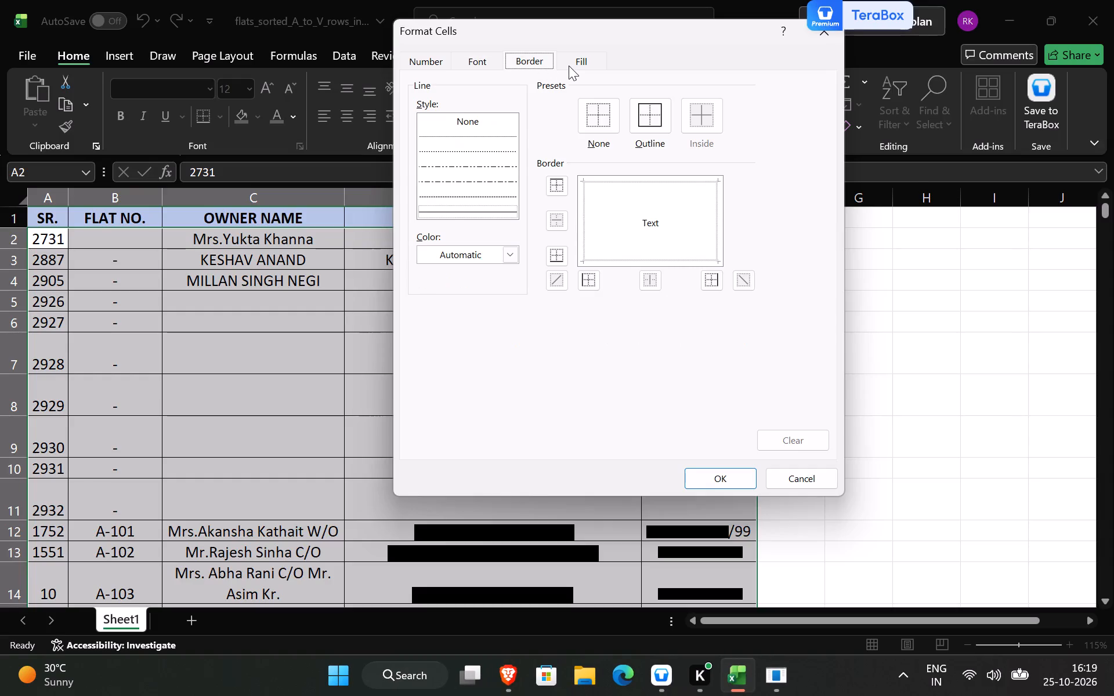
left_click(569, 66)
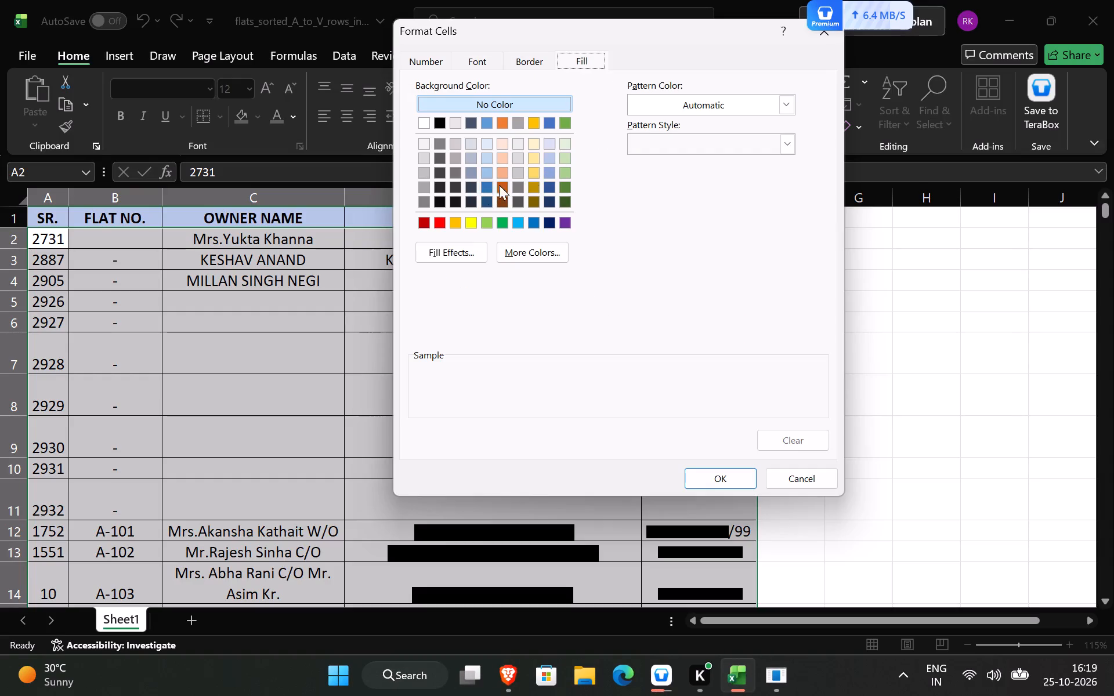
left_click(569, 148)
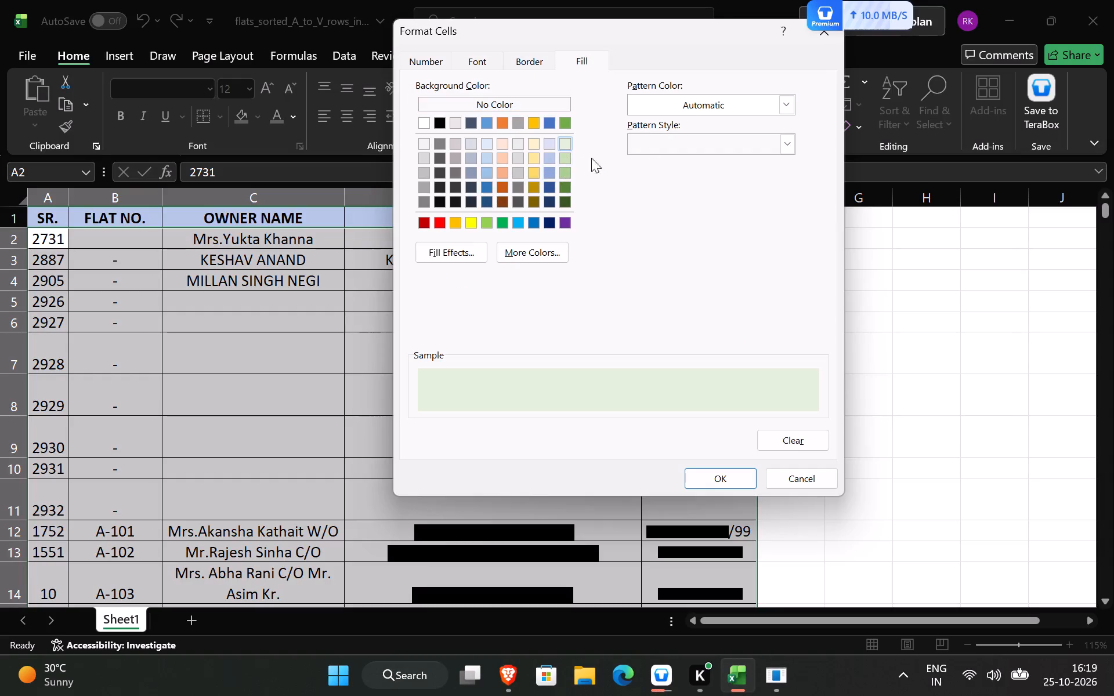
Add a grey horizontal stripe pattern to the rule's fill, and apply the rule to the selected block.
left_click(686, 108)
left_click(816, 212)
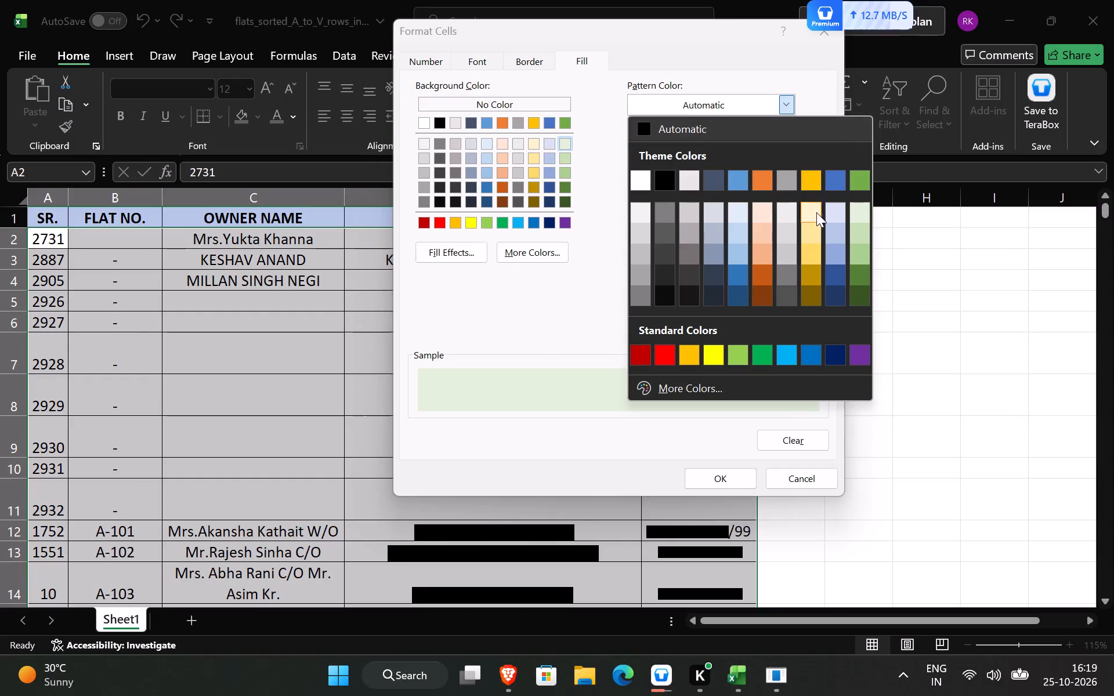
left_click(790, 104)
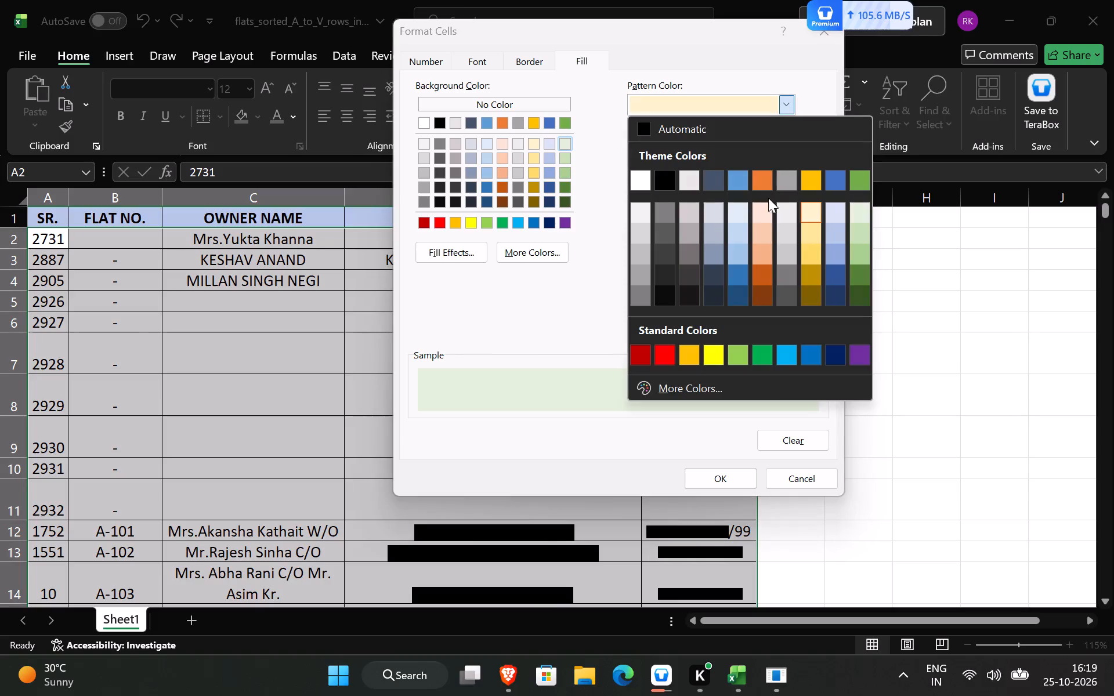
left_click(740, 204)
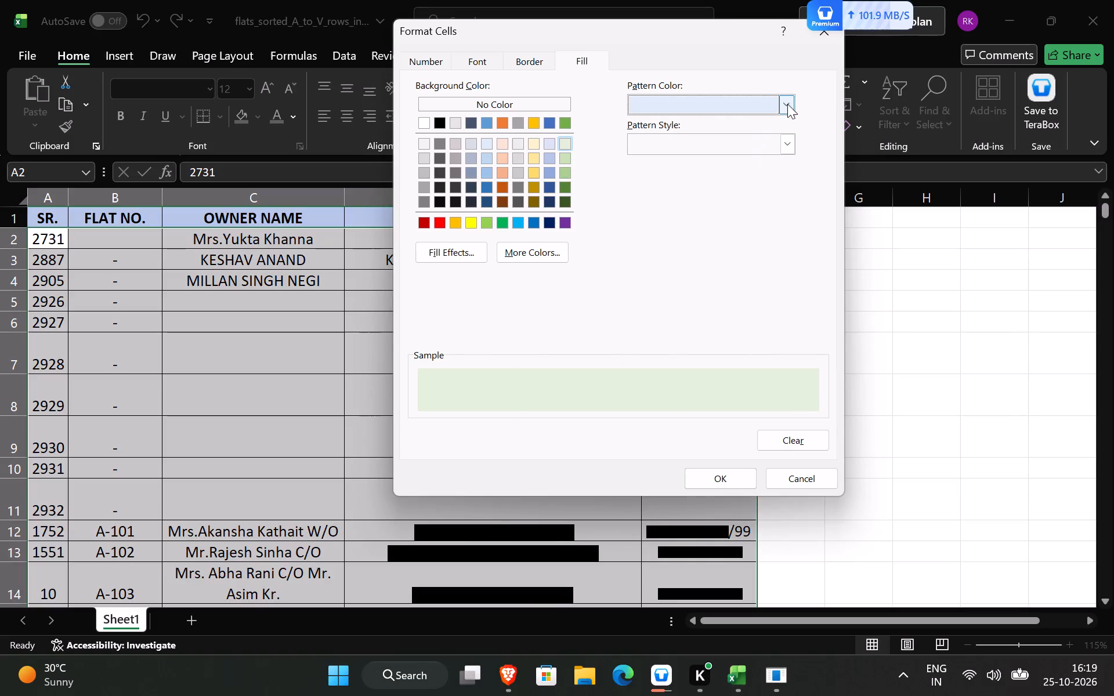
left_click(787, 104)
left_click(665, 218)
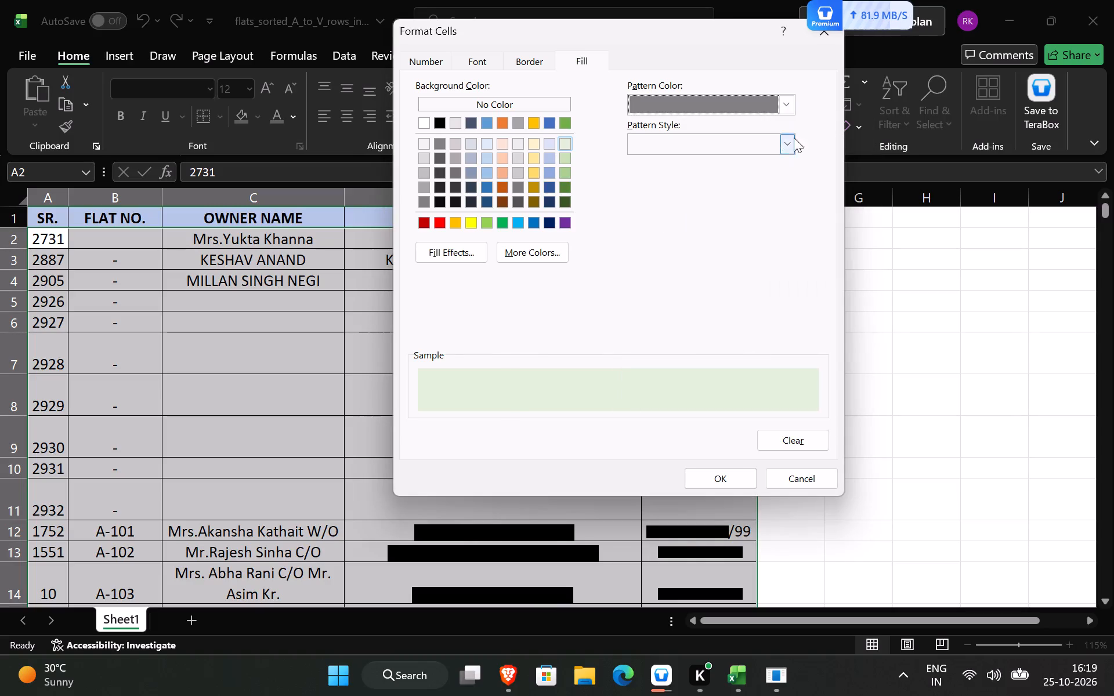
left_click(796, 137)
left_click(789, 151)
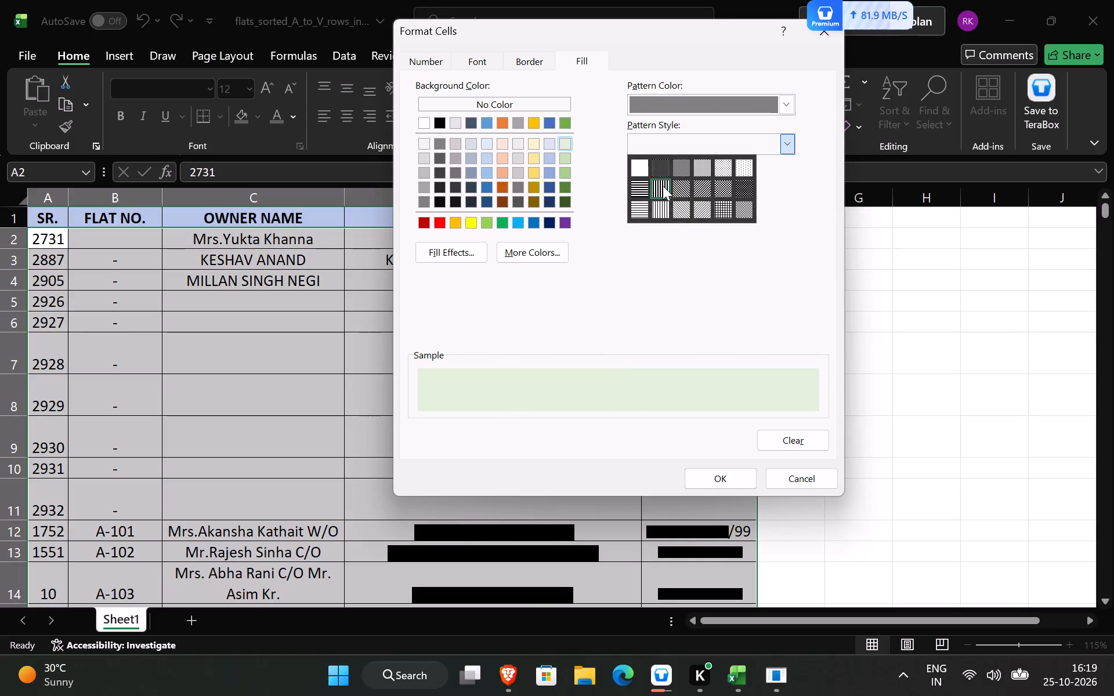
left_click(637, 191)
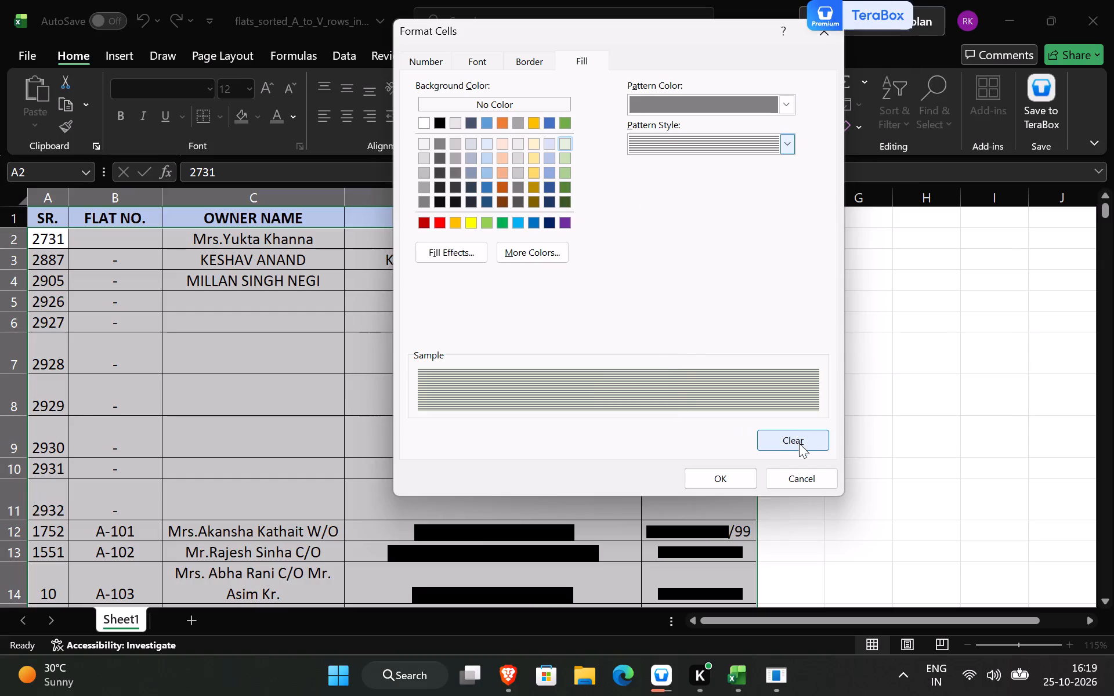
left_click(722, 474)
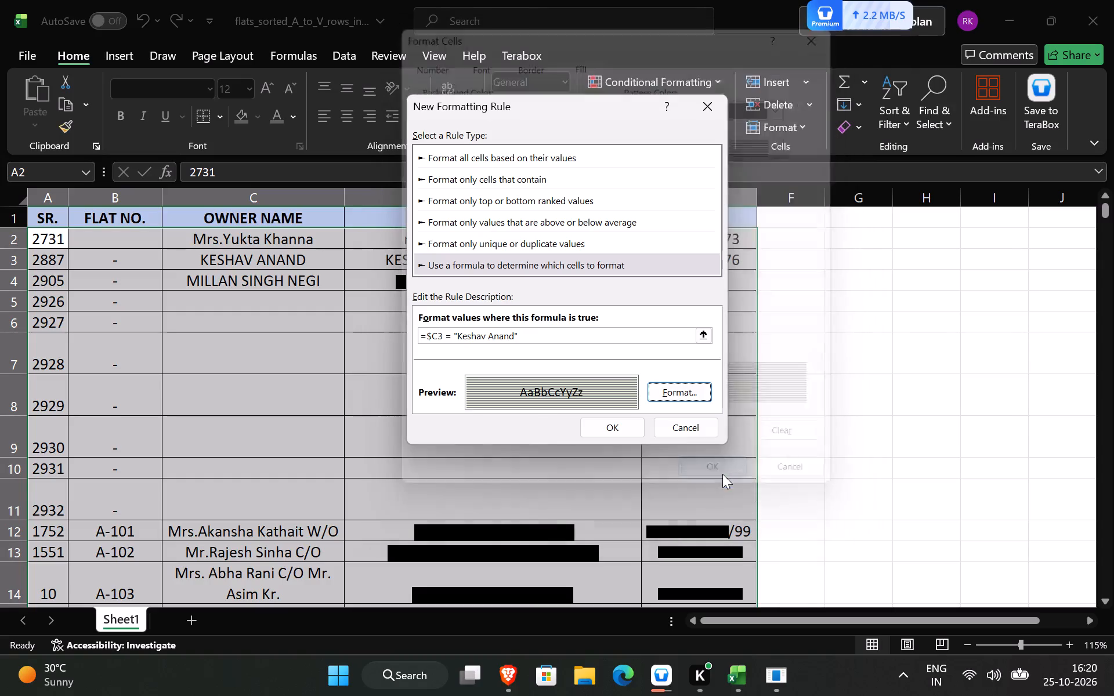
left_click(624, 429)
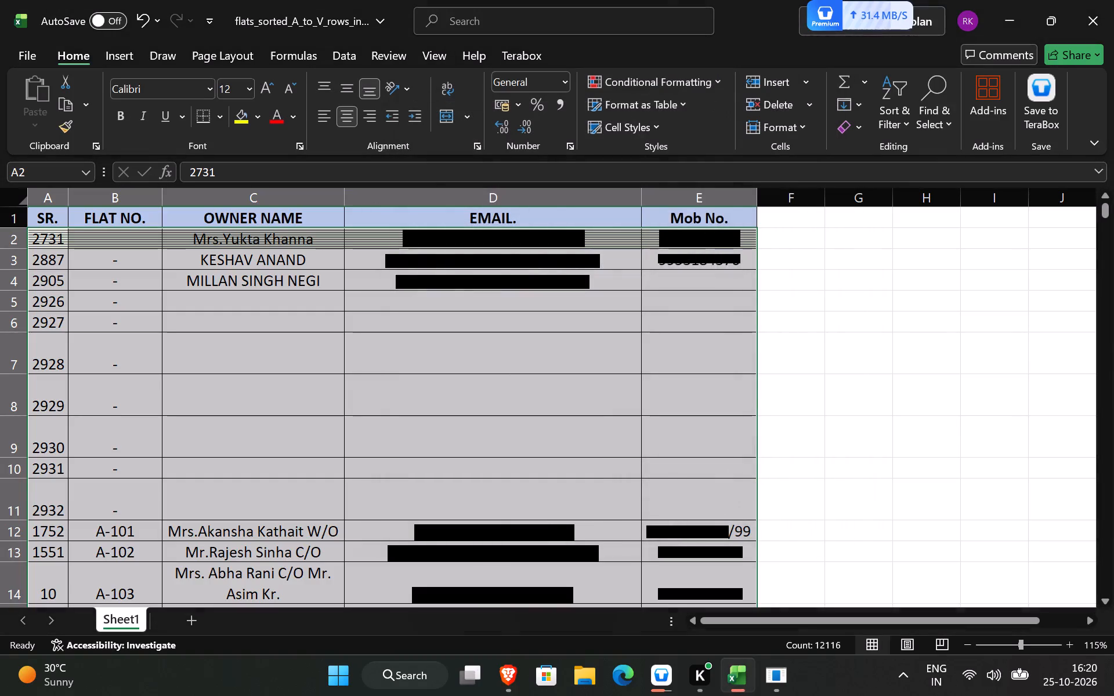
List all conditional formatting rules of this worksheet in the Rules Manager and review their formulas, formats and ranges.
left_click(860, 350)
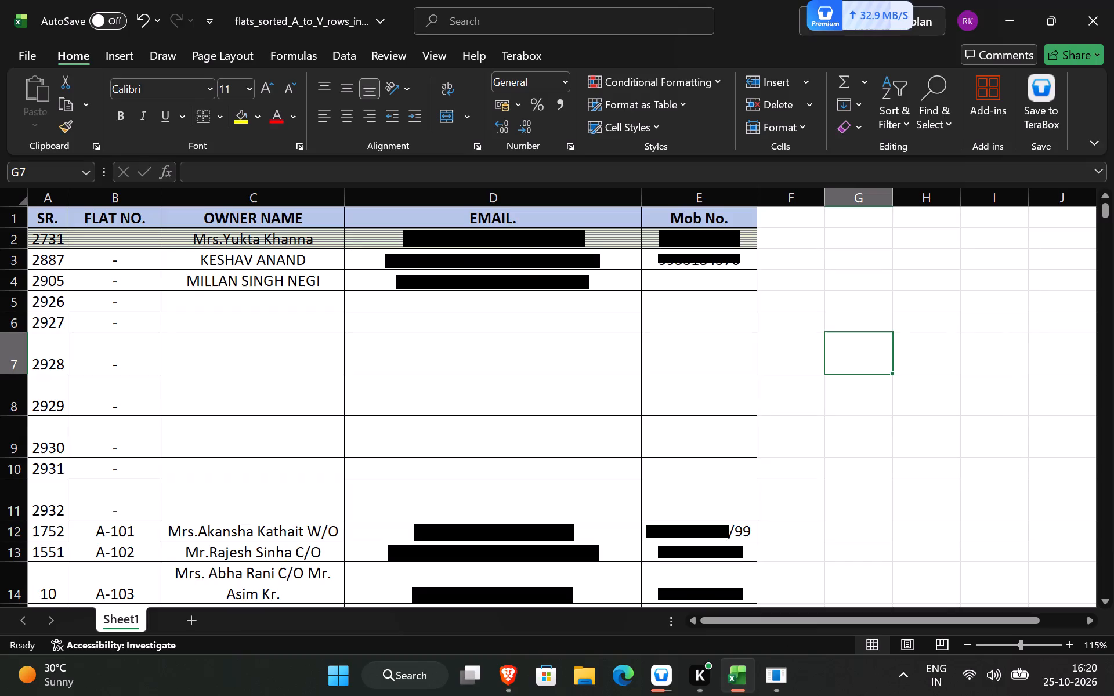
left_click(710, 84)
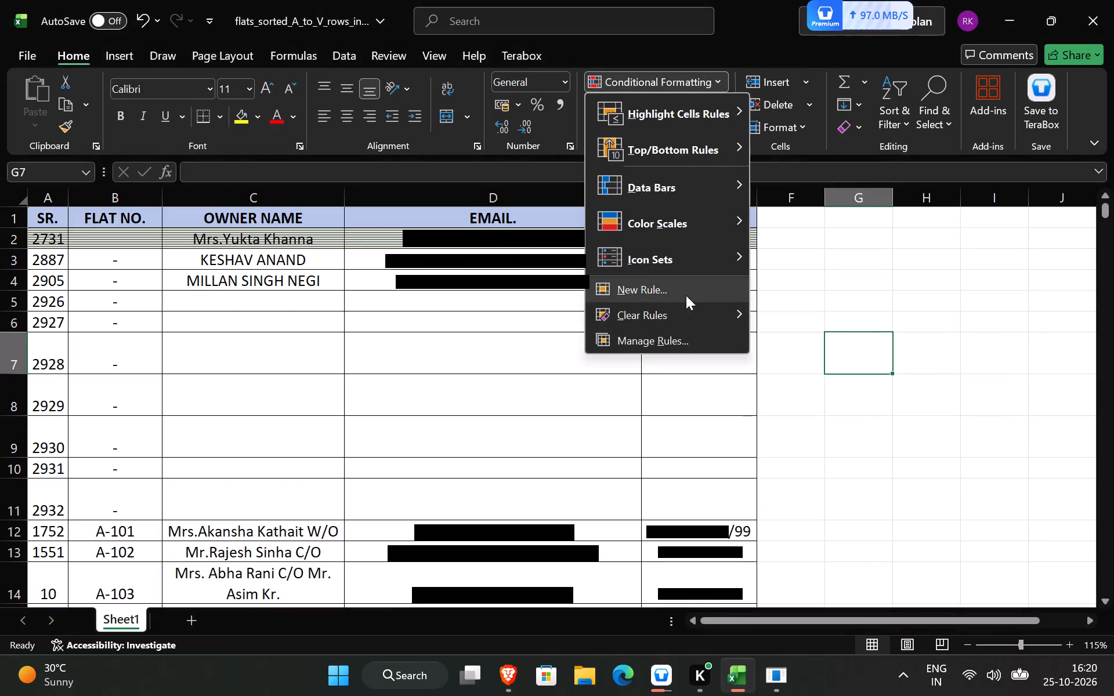
left_click(677, 345)
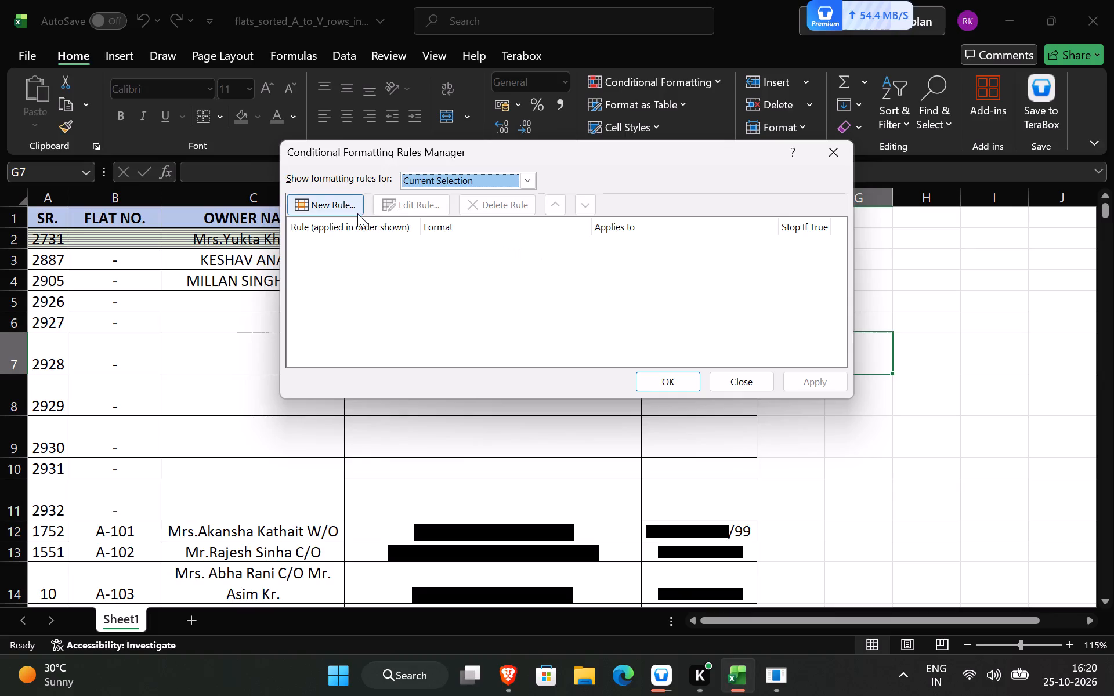
left_click(414, 209)
left_click(454, 233)
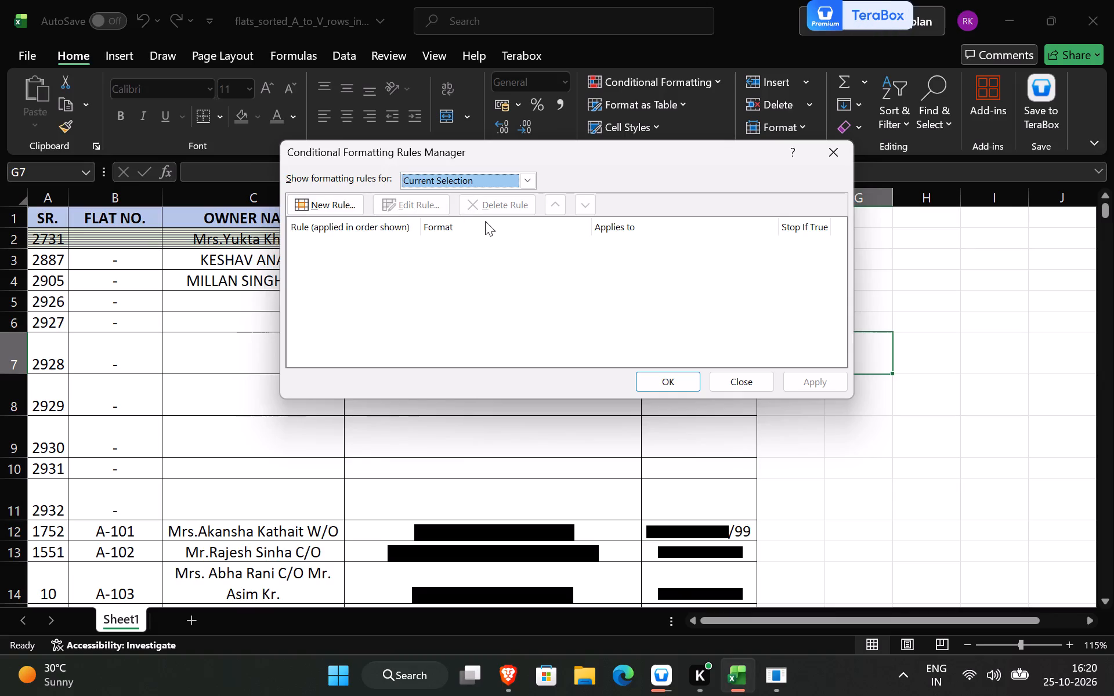
left_click(530, 178)
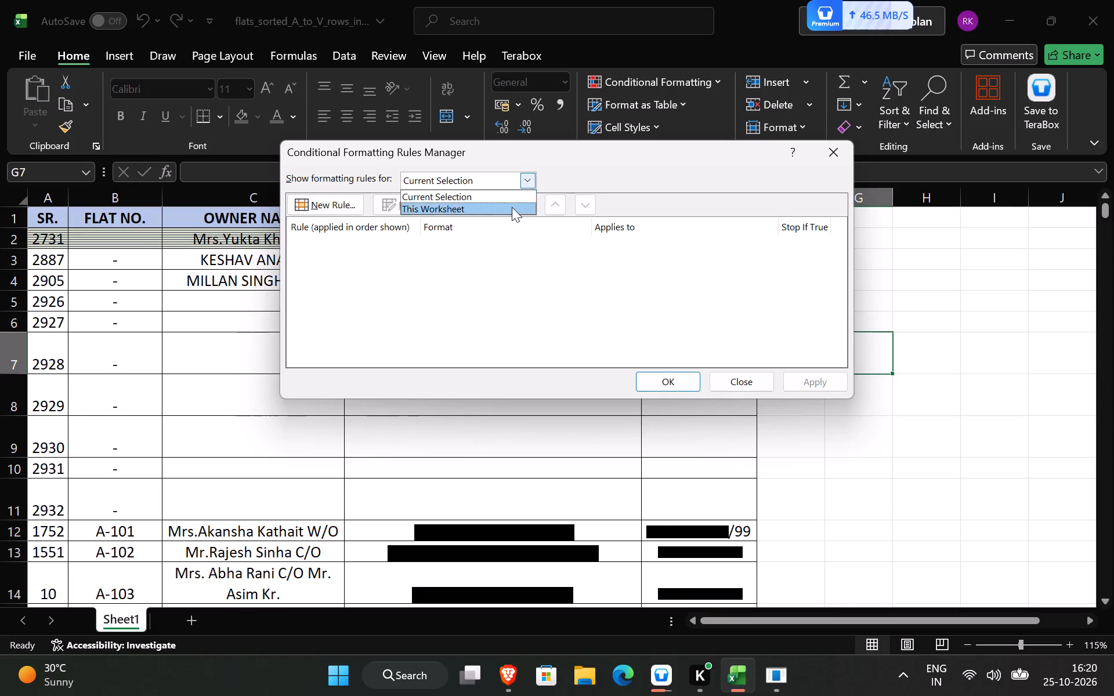
left_click(512, 207)
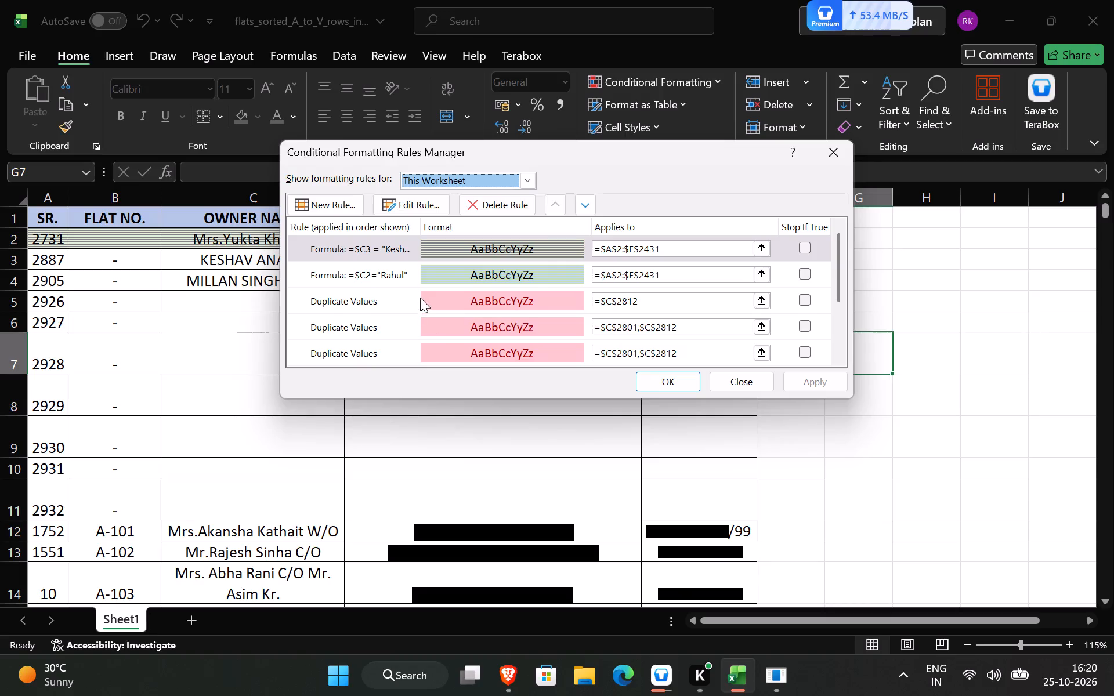
scroll(479, 293, "down", 4)
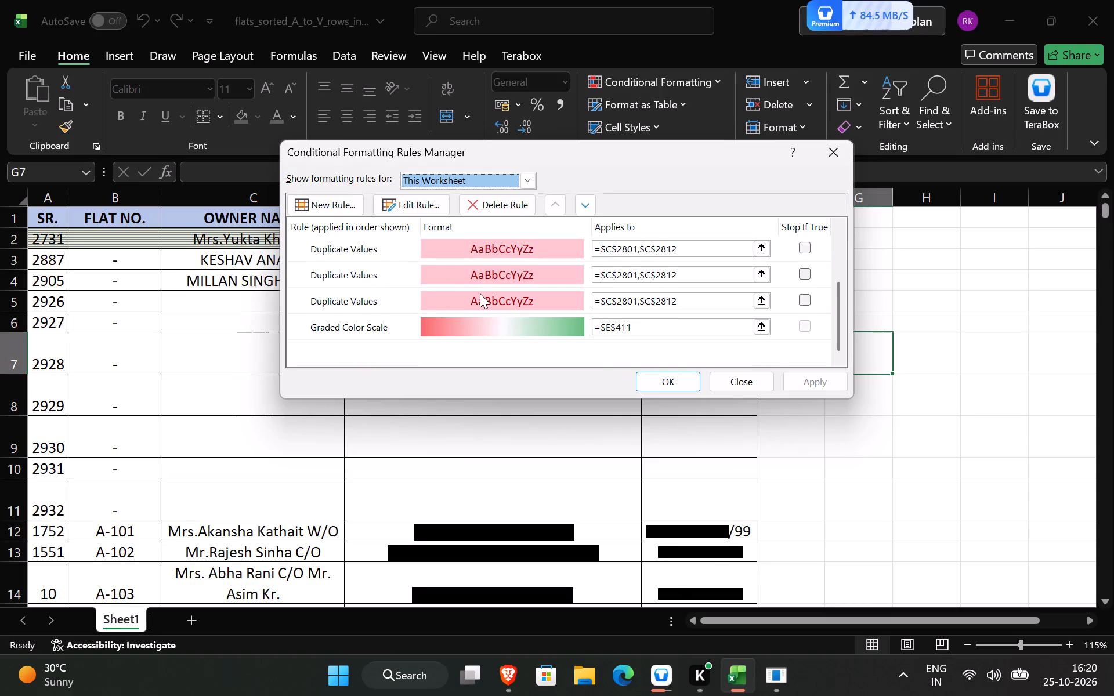
scroll(481, 292, "up", 1)
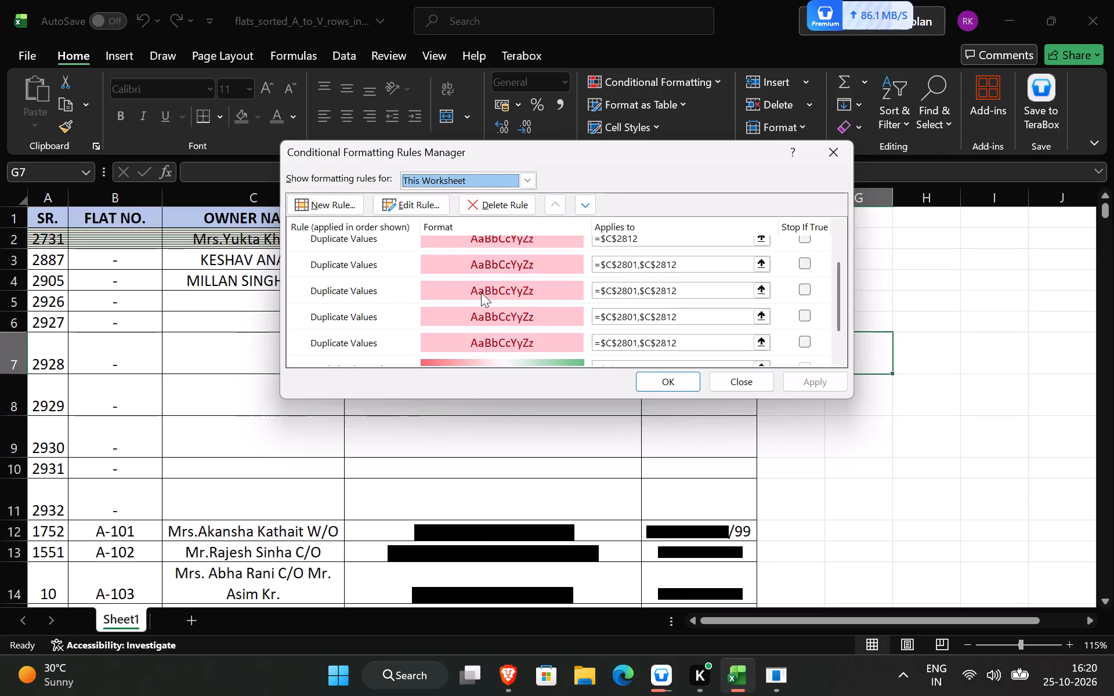
scroll(481, 292, "up", 4)
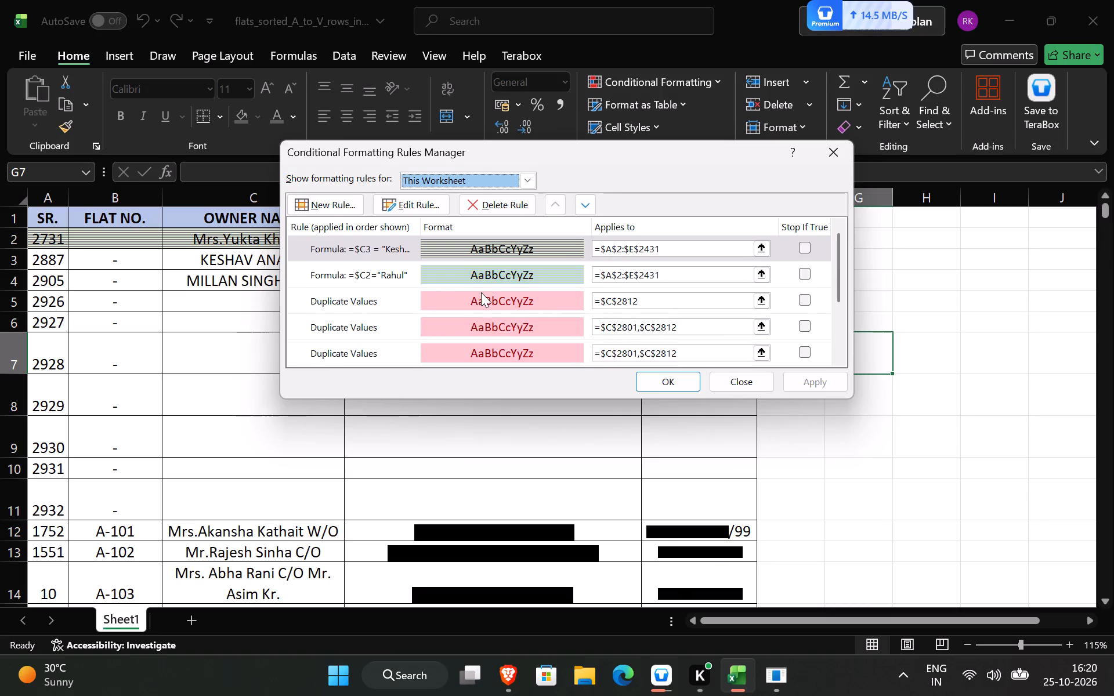
scroll(481, 292, "down", 1)
scroll(481, 292, "up", 2)
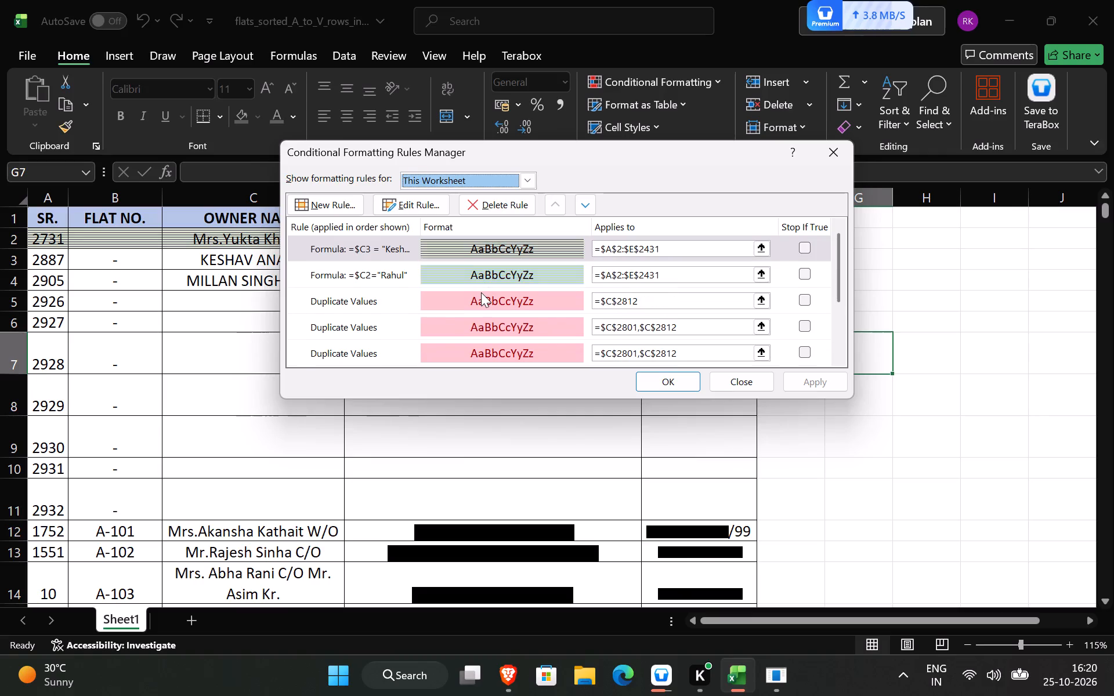
scroll(481, 292, "up", 1)
Enable Stop If True for both formula-based rules, =$C3 and =$C2, and apply the change.
left_click(811, 273)
left_click(801, 242)
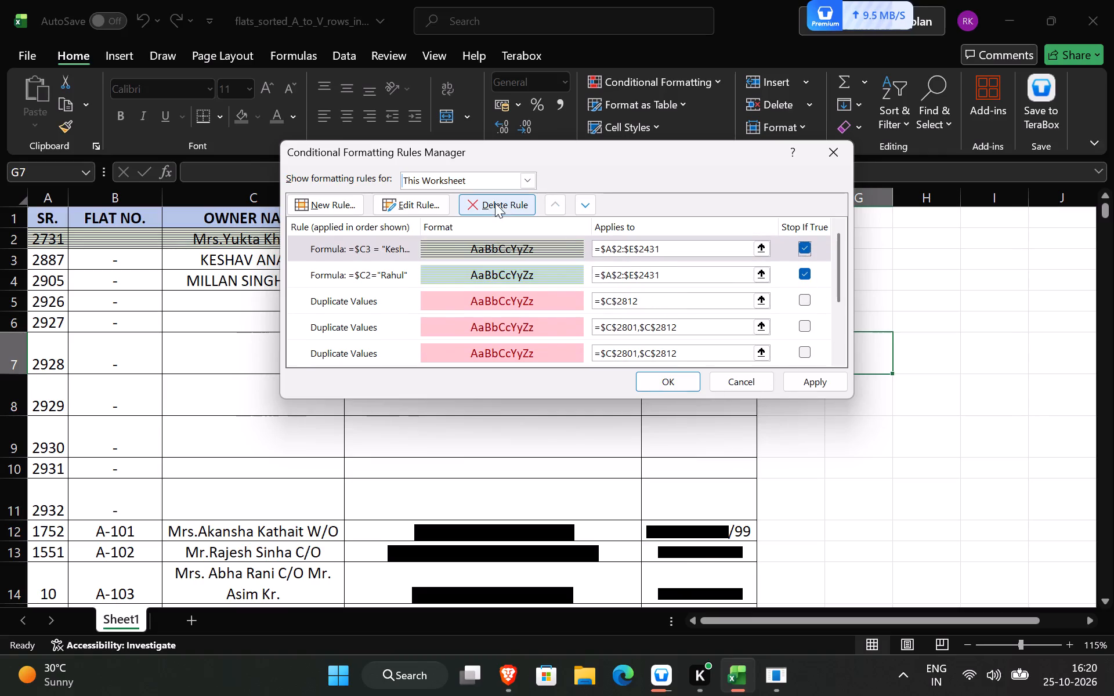
left_click(831, 376)
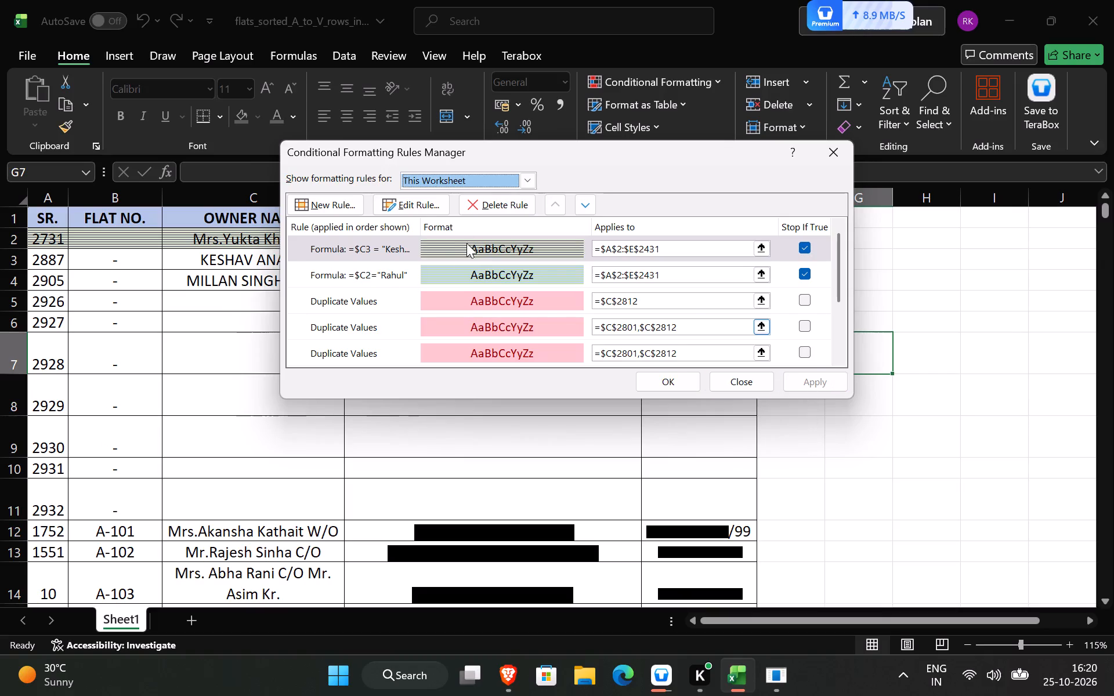
Check the formula and format preview of the $C3 rule in the rule editor.
left_click(404, 204)
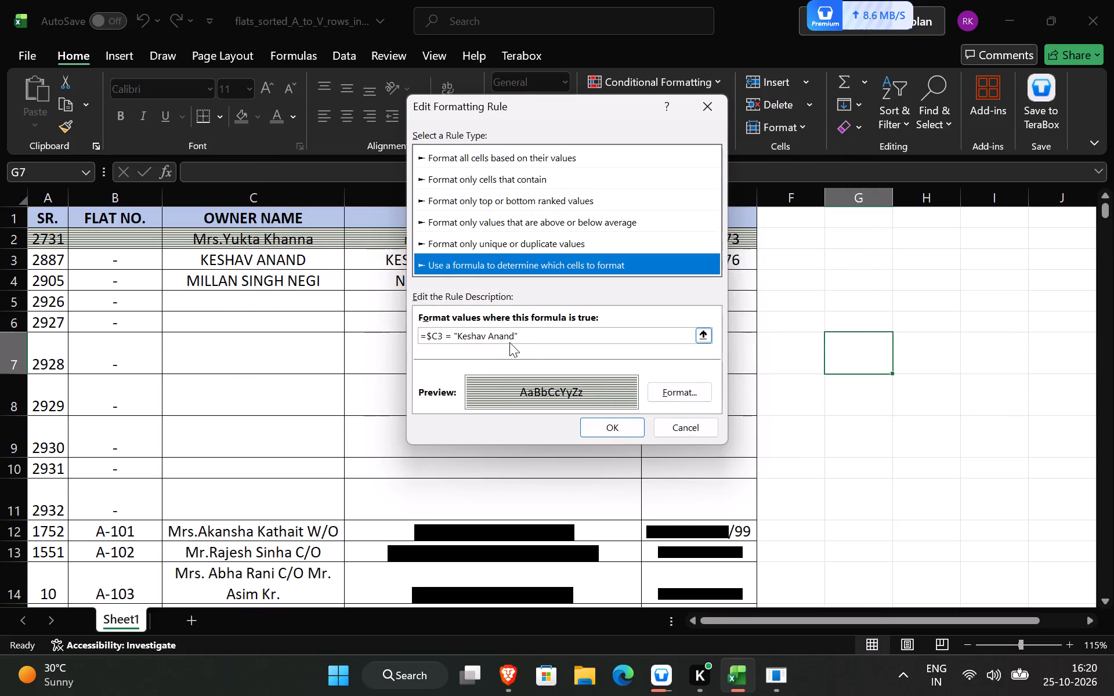
left_click(619, 426)
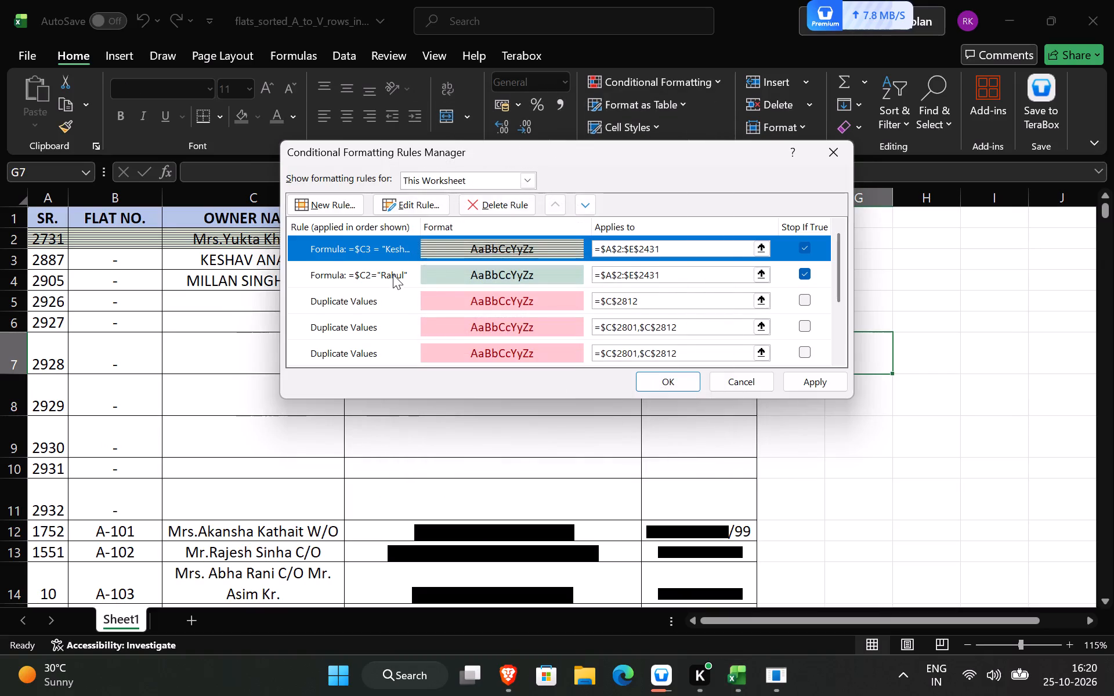
Edit the $C2 rule's formula so that it compares with the full owner name from row 35, in quotes and title case.
left_click(393, 274)
left_click(406, 184)
left_click(376, 275)
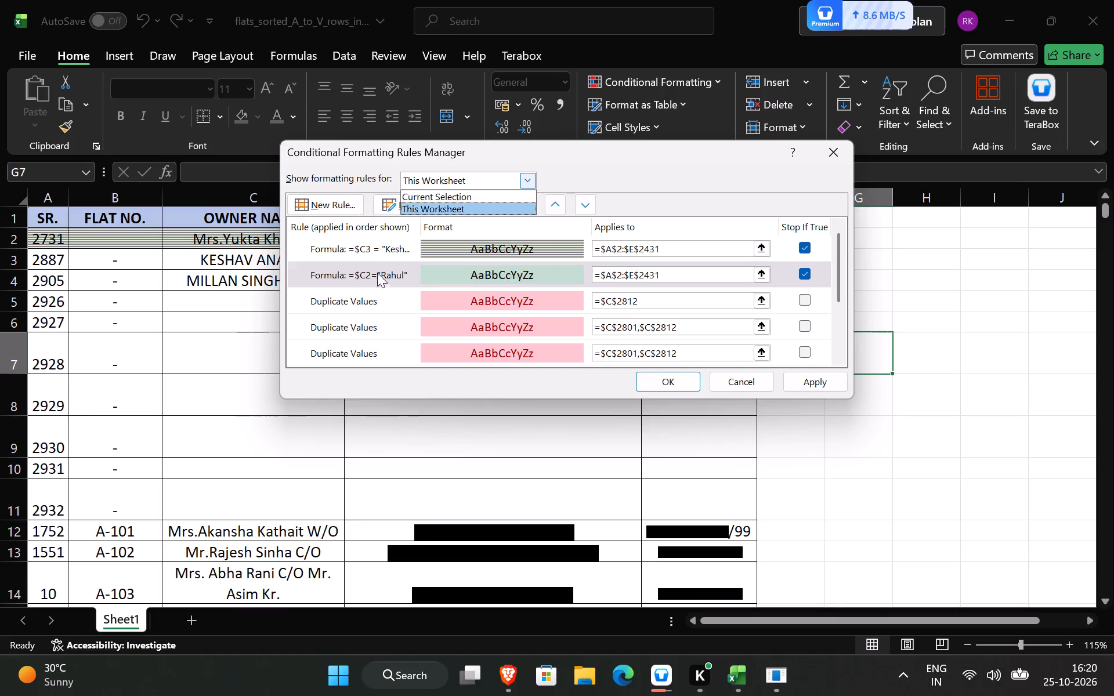
left_click(400, 206)
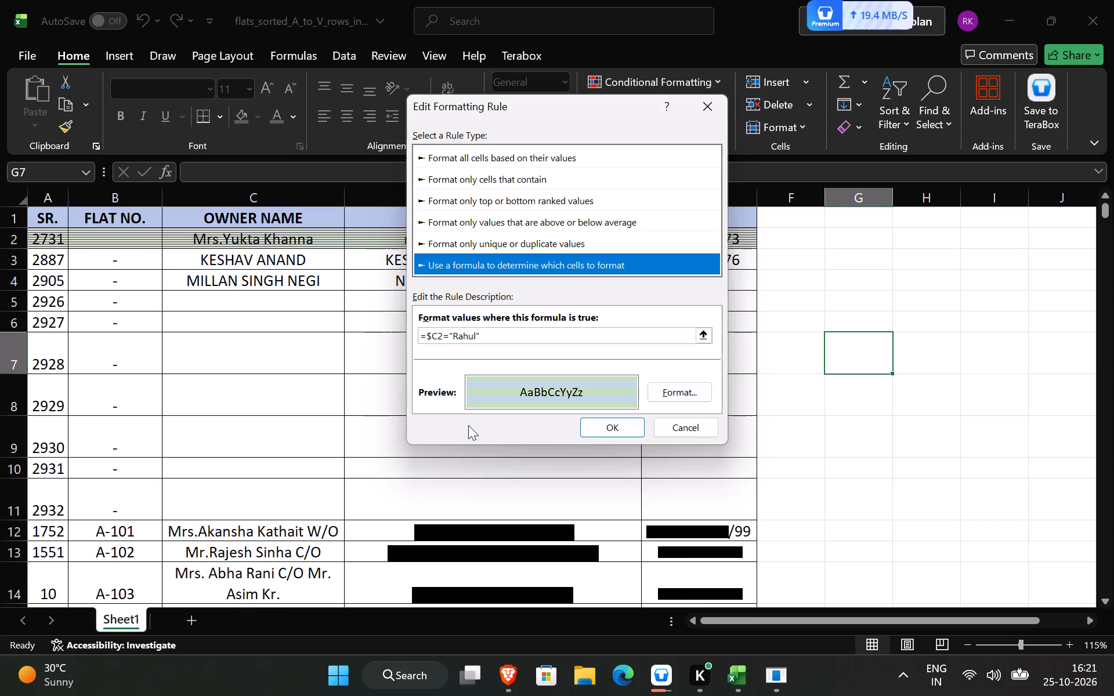
left_click(476, 339)
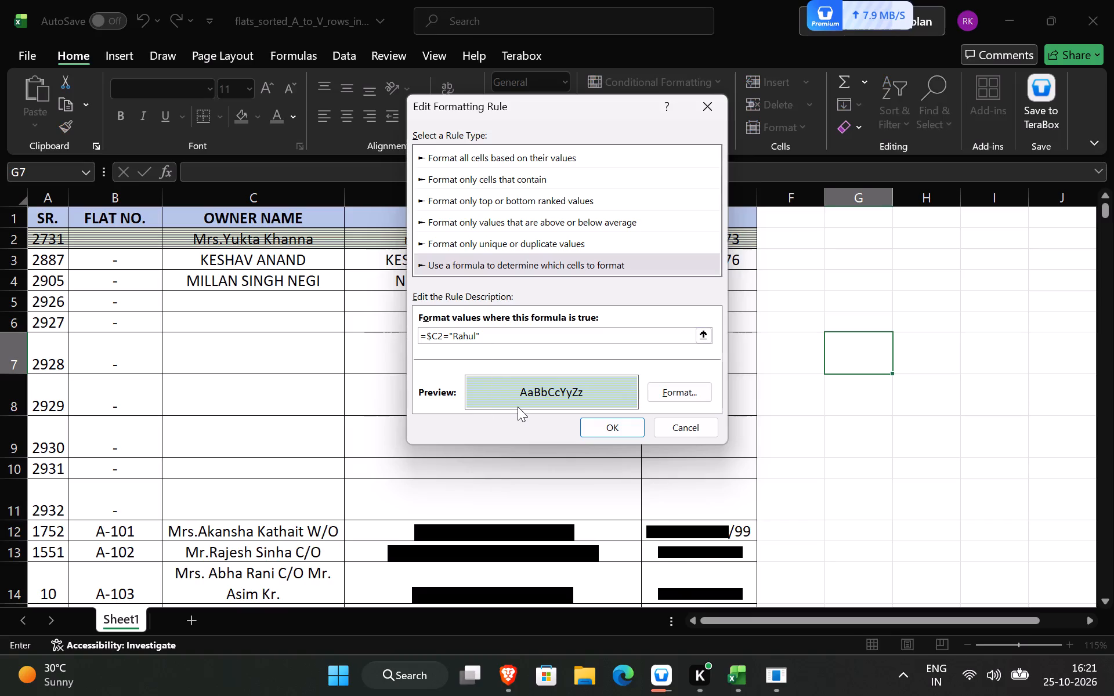
key("BackSpace")
key("BackSpace")
key("BackSpace")
key("BackSpace")
key("BackSpace")
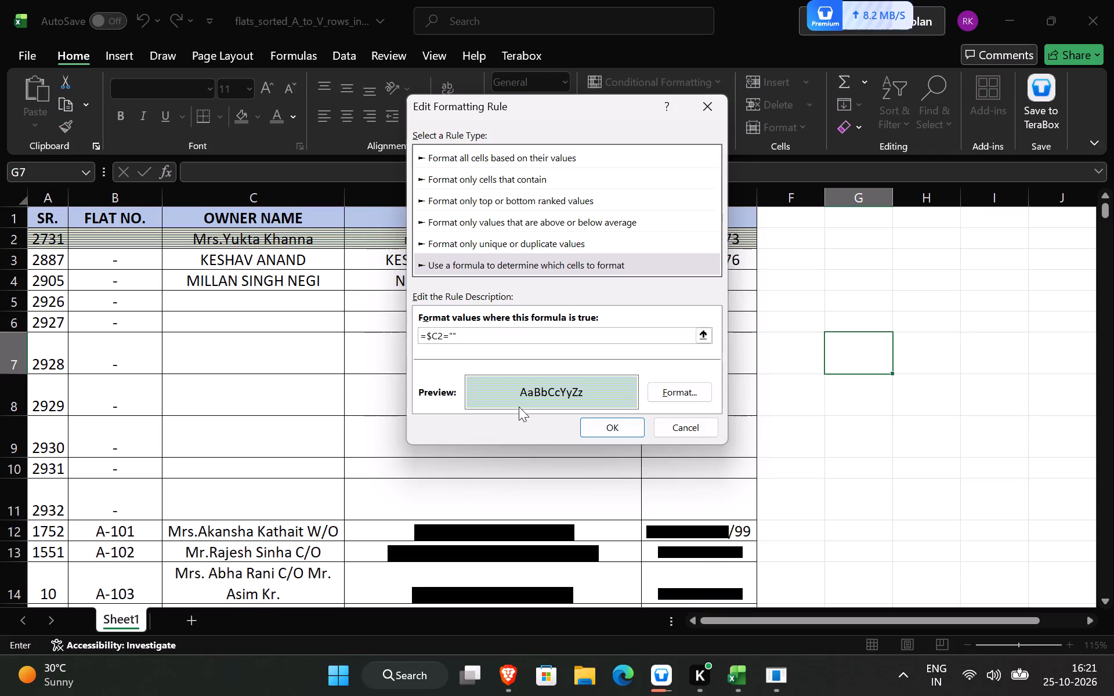
scroll(339, 420, "down", 10)
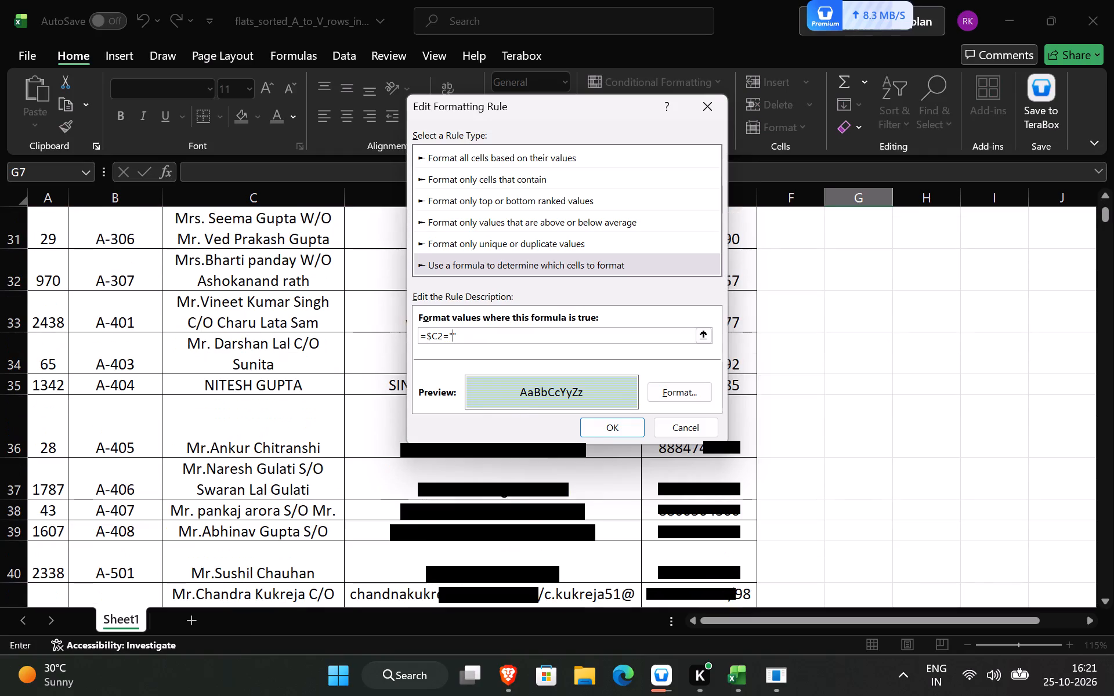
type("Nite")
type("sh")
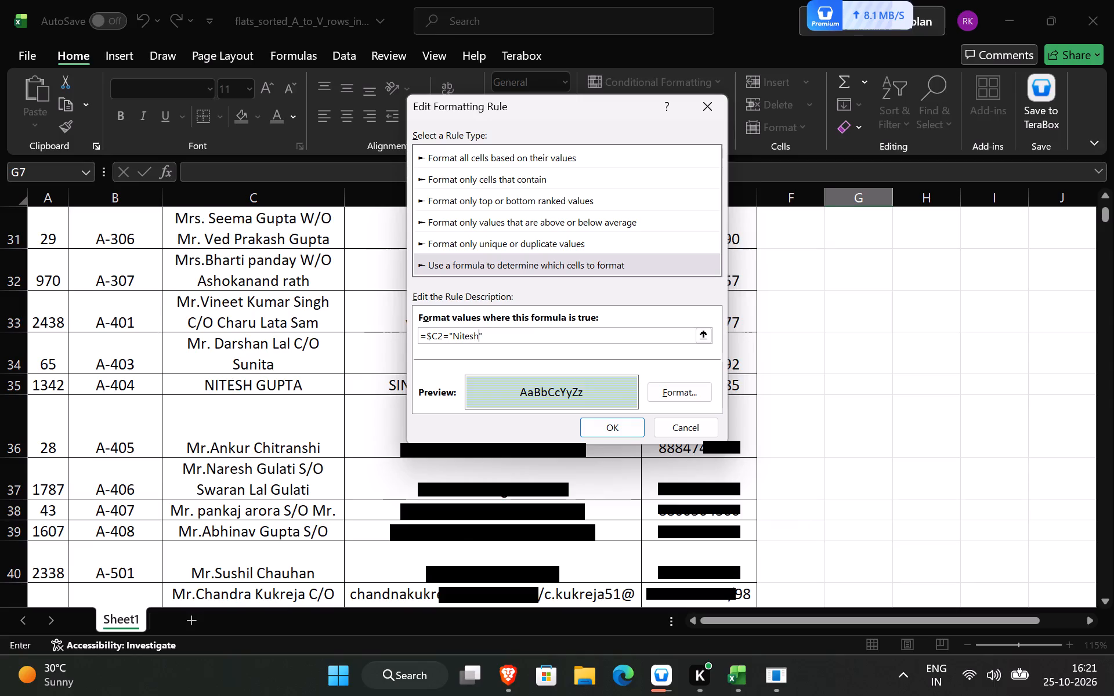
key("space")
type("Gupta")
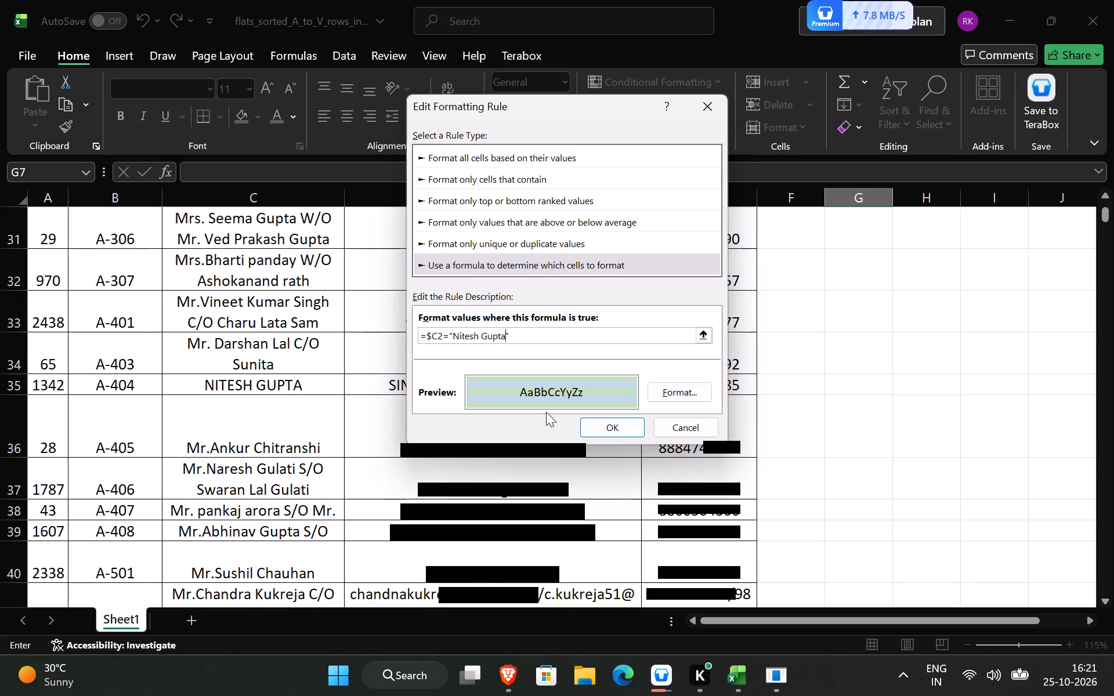
Give the $C2 rule's fill a diagonal stripe pattern in the second-lightest gold theme colour, and apply the edited rule.
left_click(668, 398)
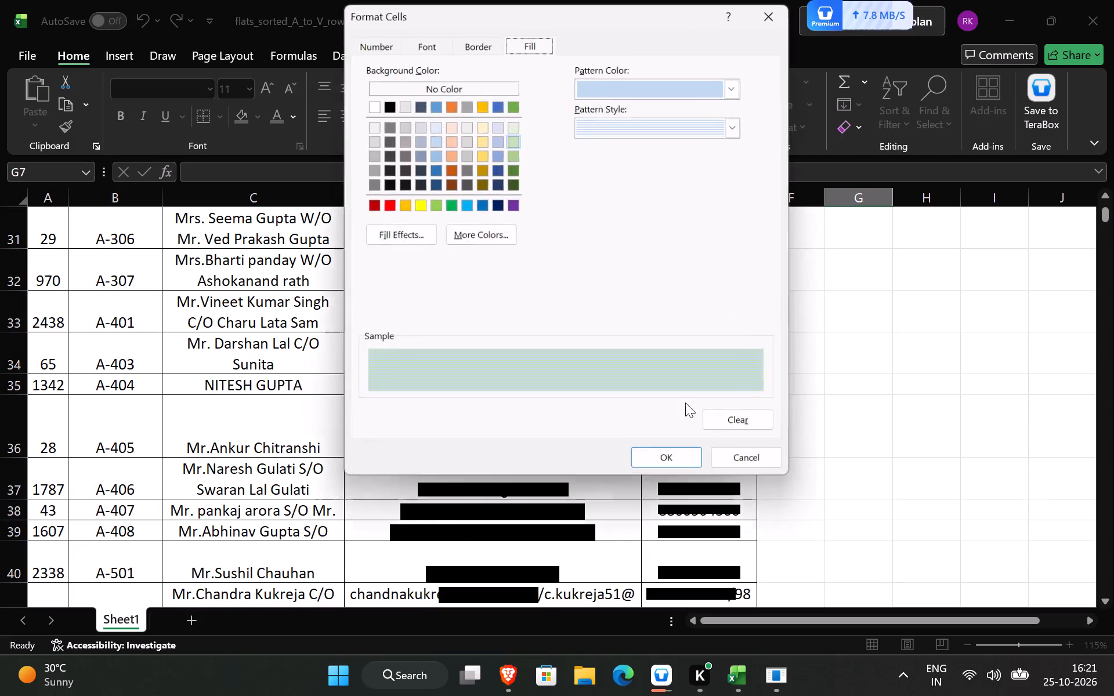
left_click(732, 128)
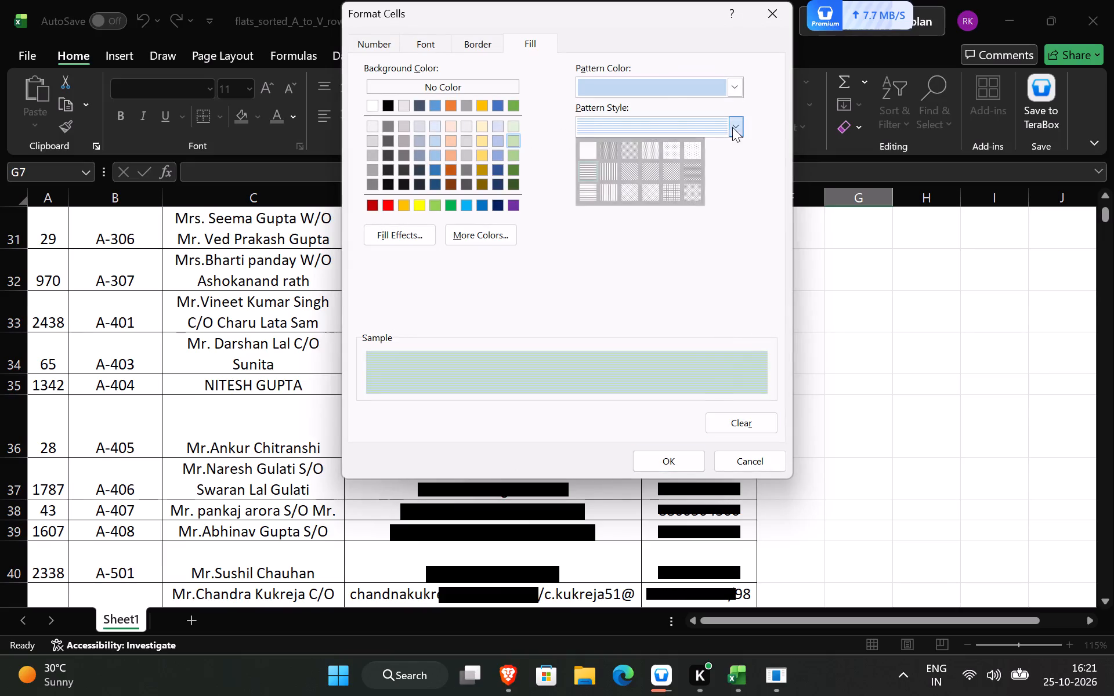
left_click(652, 173)
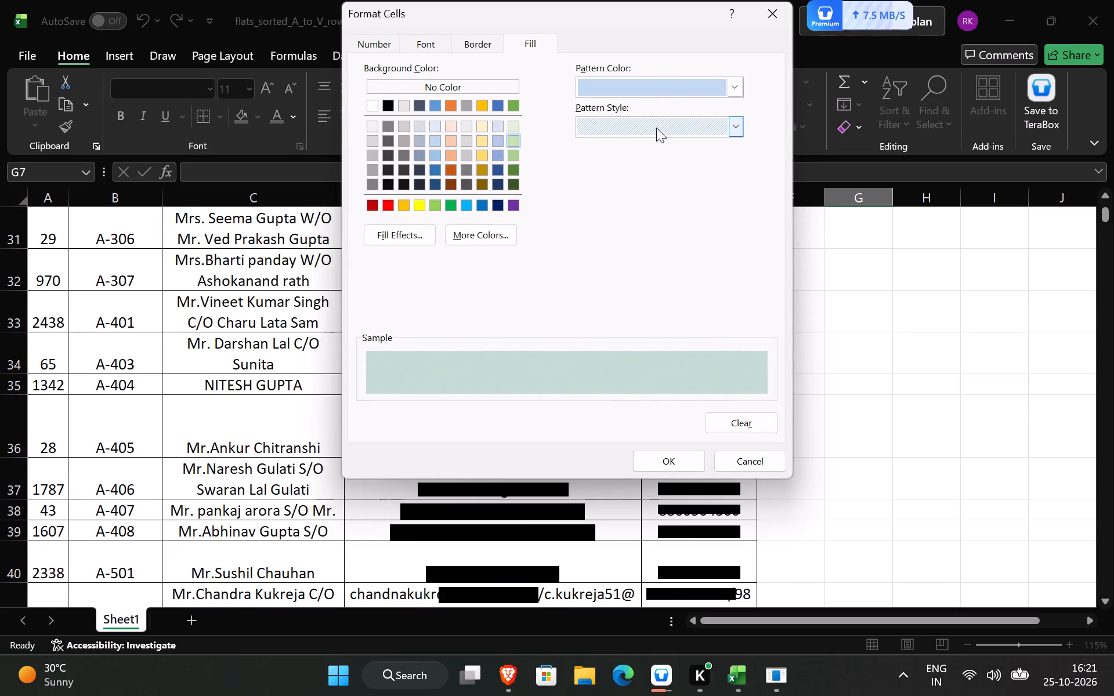
left_click(737, 83)
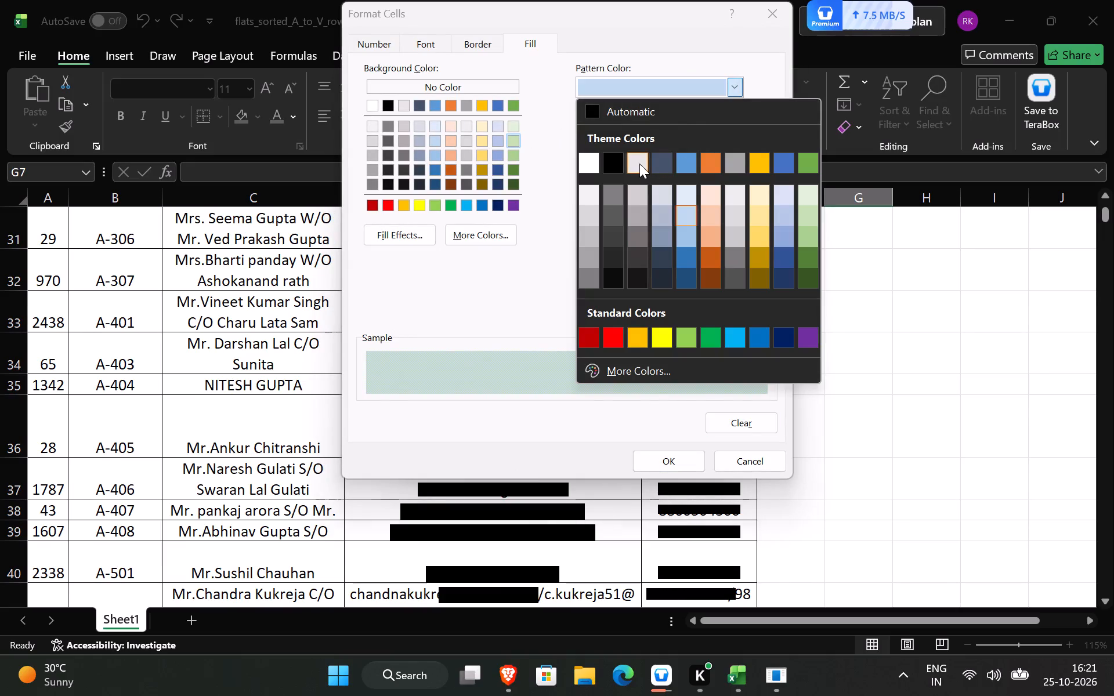
left_click(759, 214)
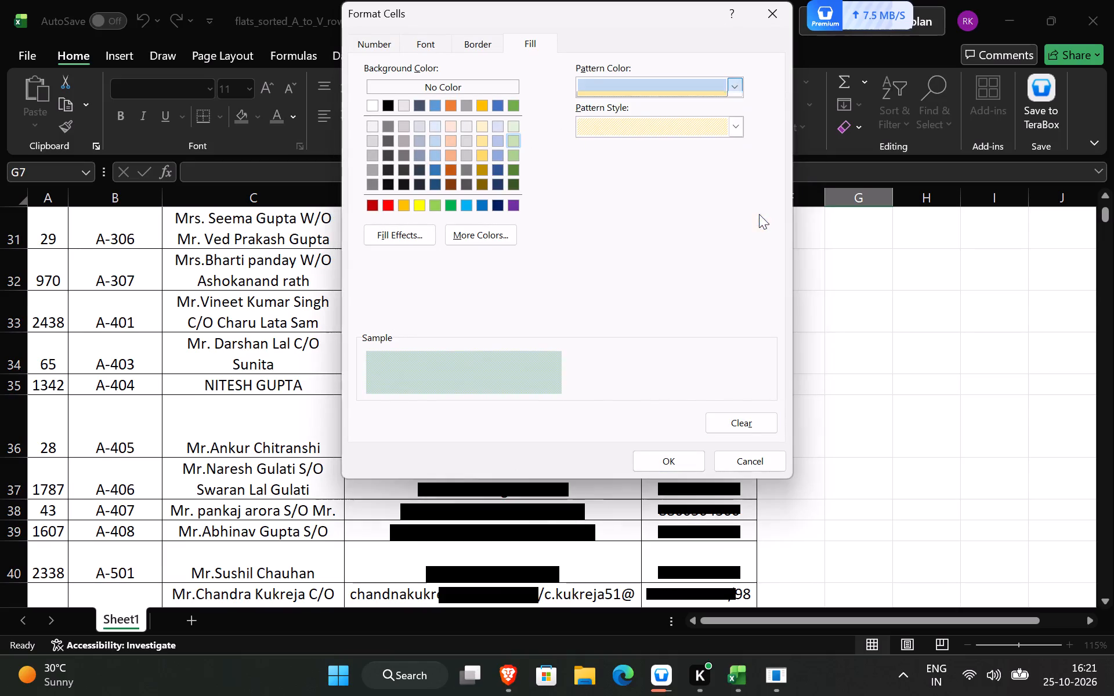
left_click(678, 461)
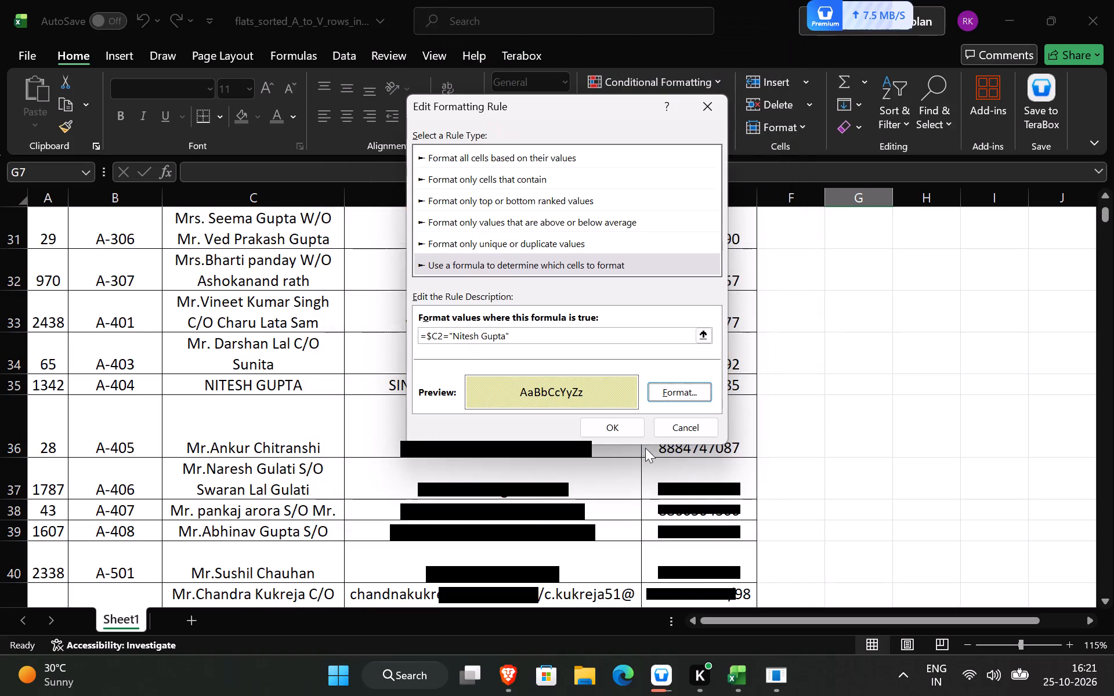
left_click(635, 427)
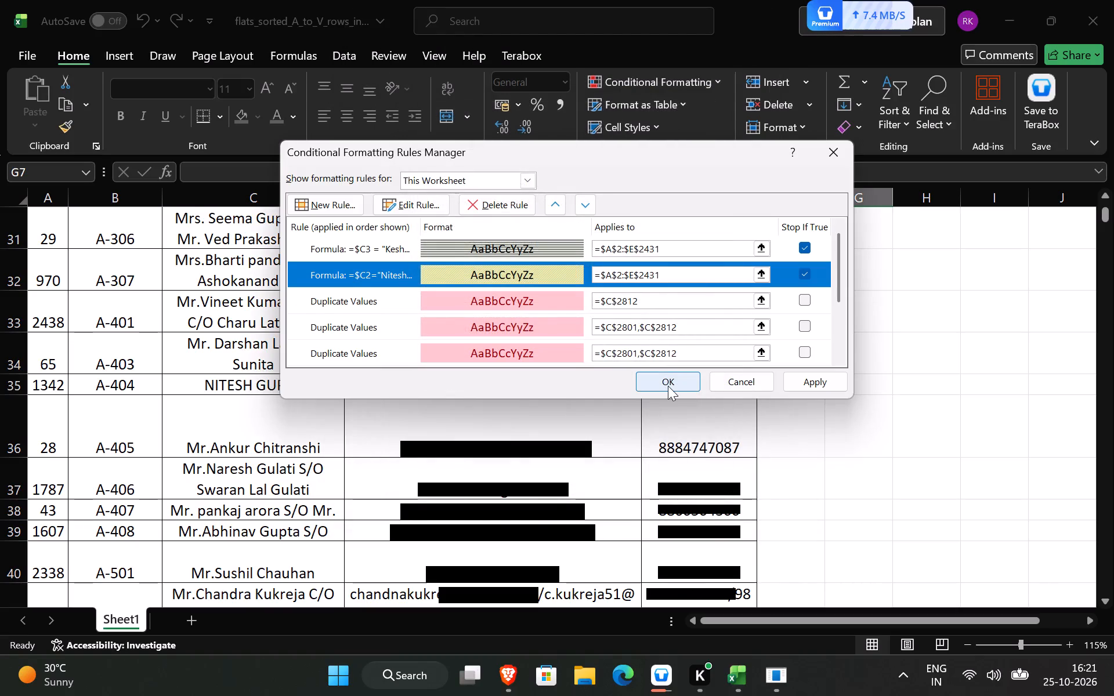
left_click(668, 386)
Examine the striped row 2 and the owner name cells in rows 2 and 3 to see which row the $C3 rule formats.
scroll(830, 325, "up", 9)
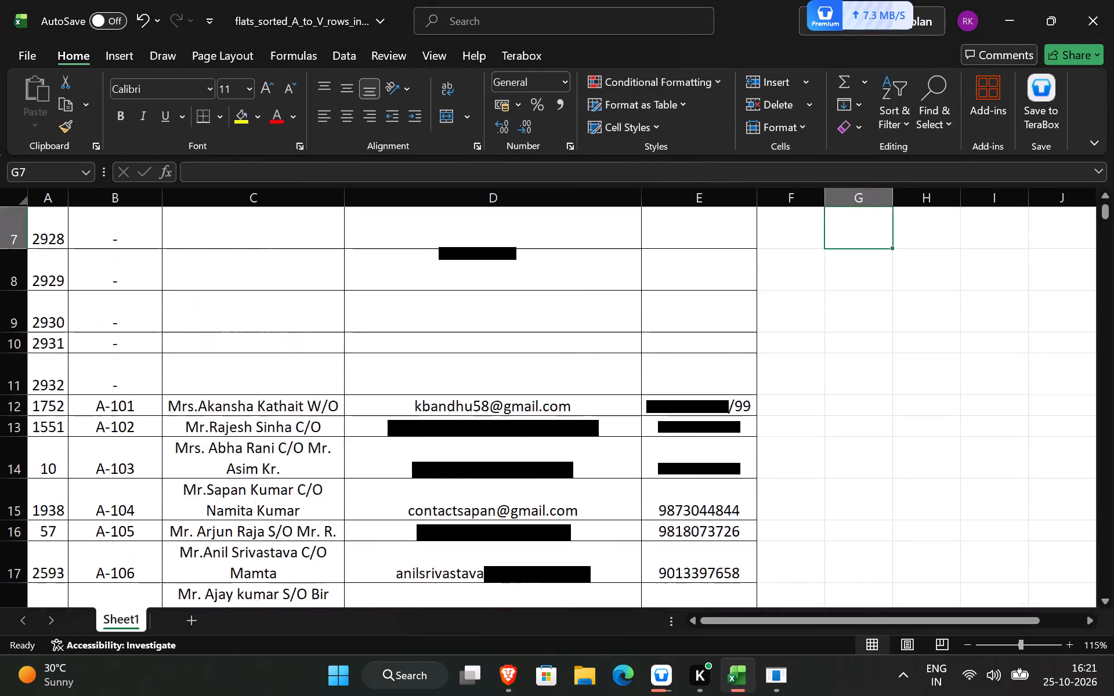
scroll(830, 320, "up", 7)
left_click(638, 331)
left_click(634, 247)
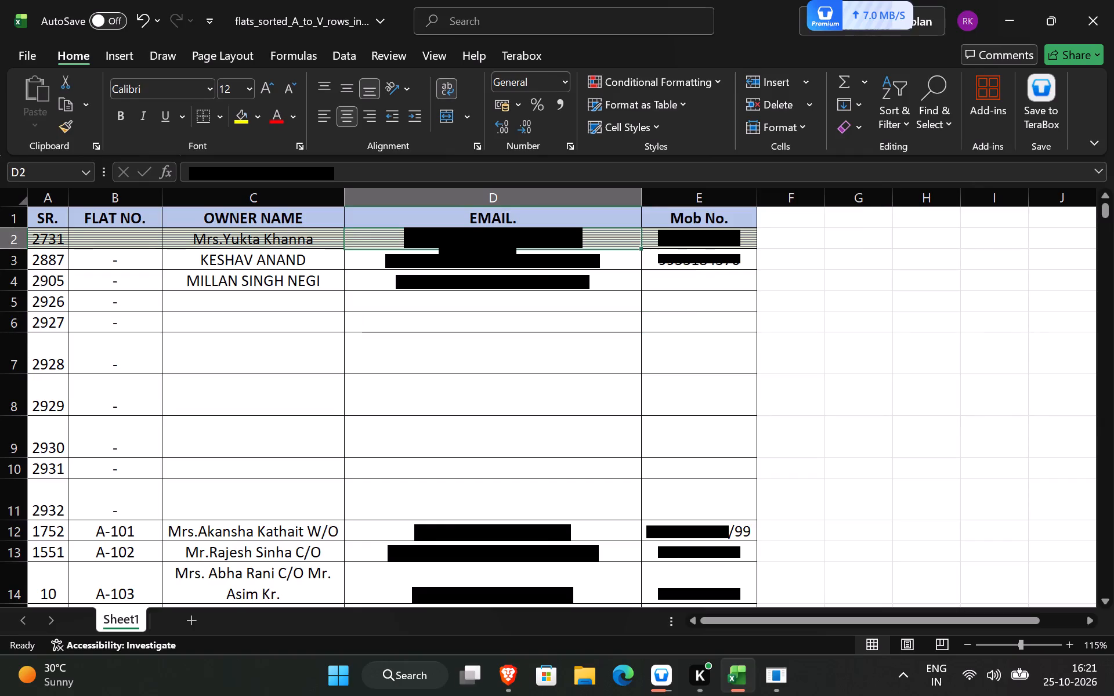
left_click(515, 248)
left_click(322, 245)
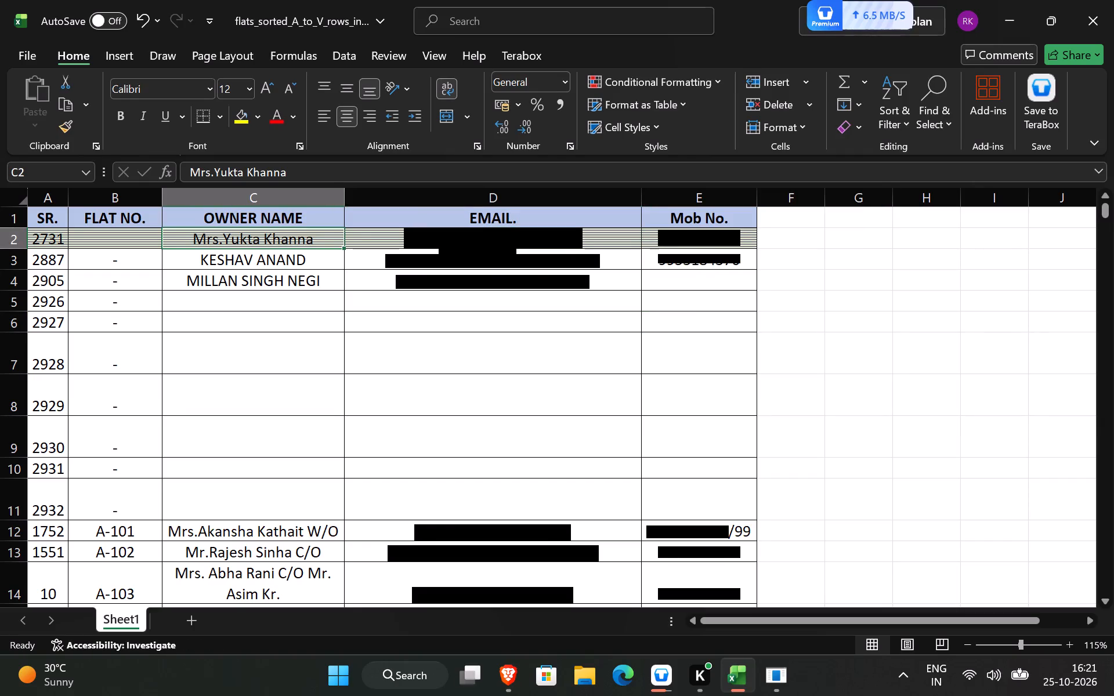
left_click(305, 265)
Open the Conditional Formatting Rules Manager from an empty cell outside the table.
left_click(830, 296)
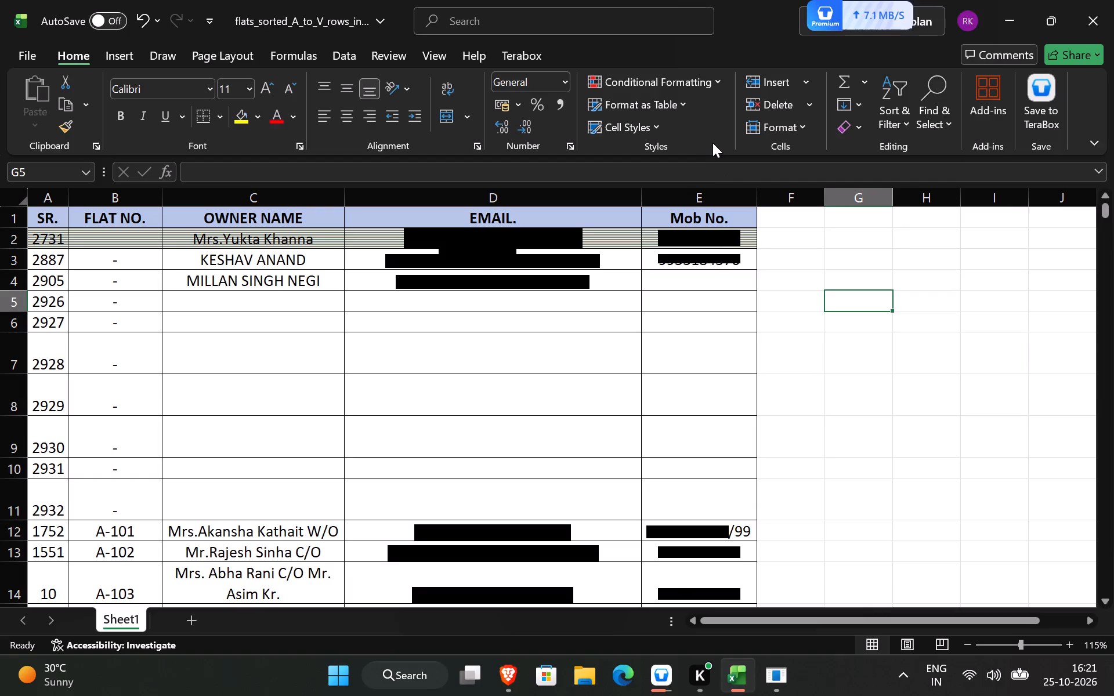
left_click(692, 85)
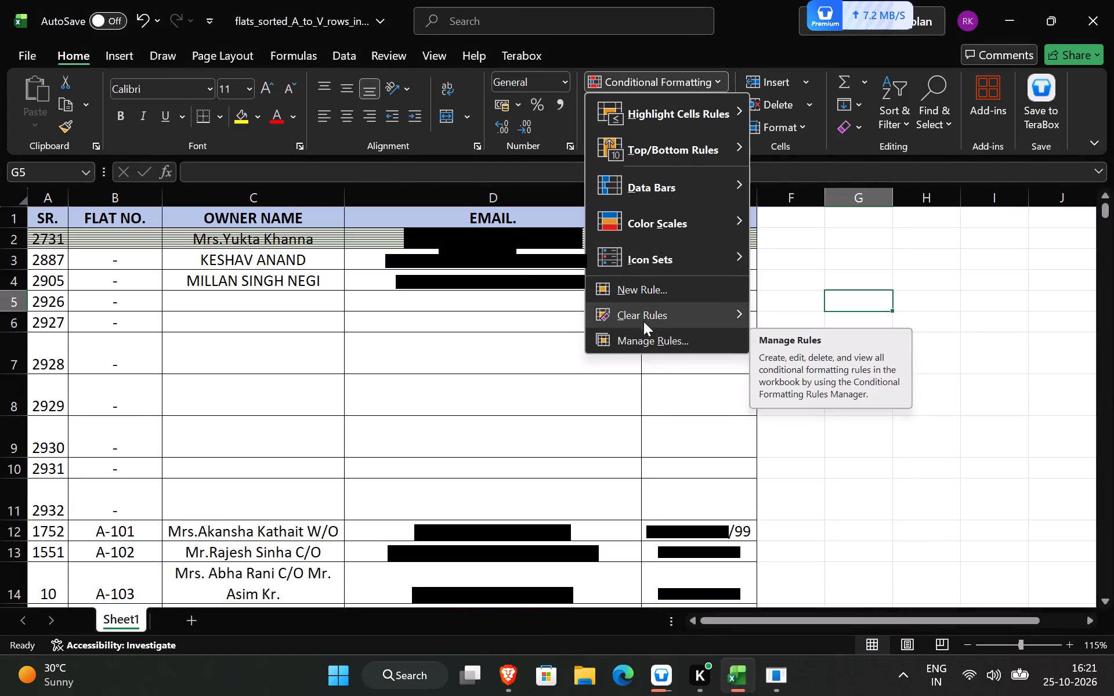
left_click(648, 336)
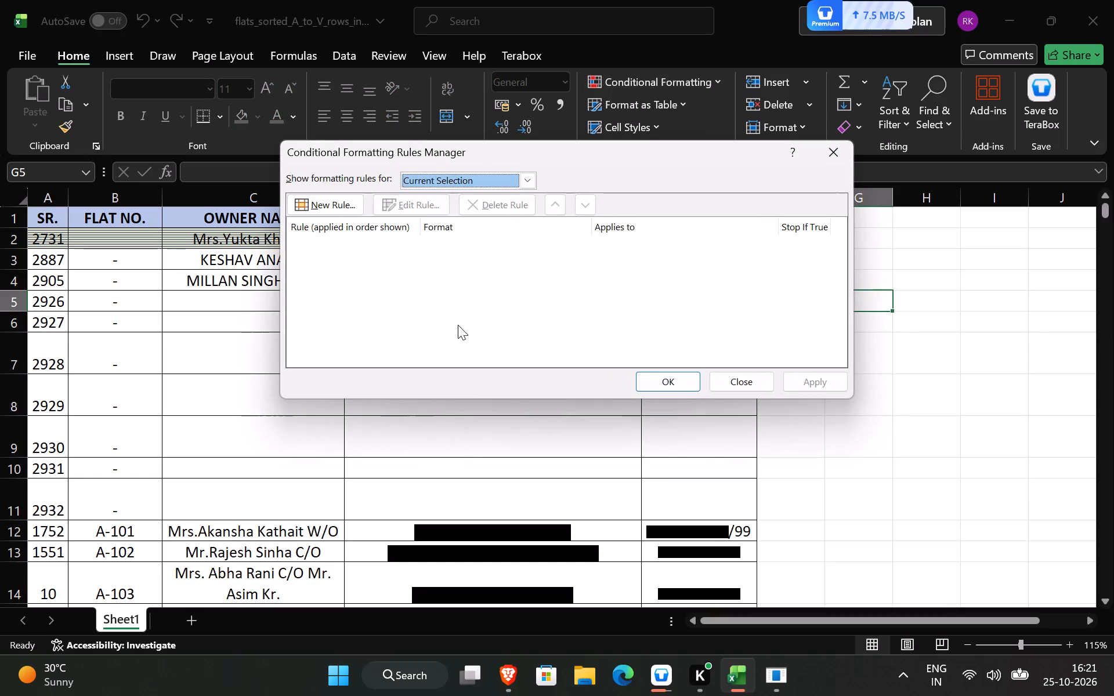
left_click(522, 176)
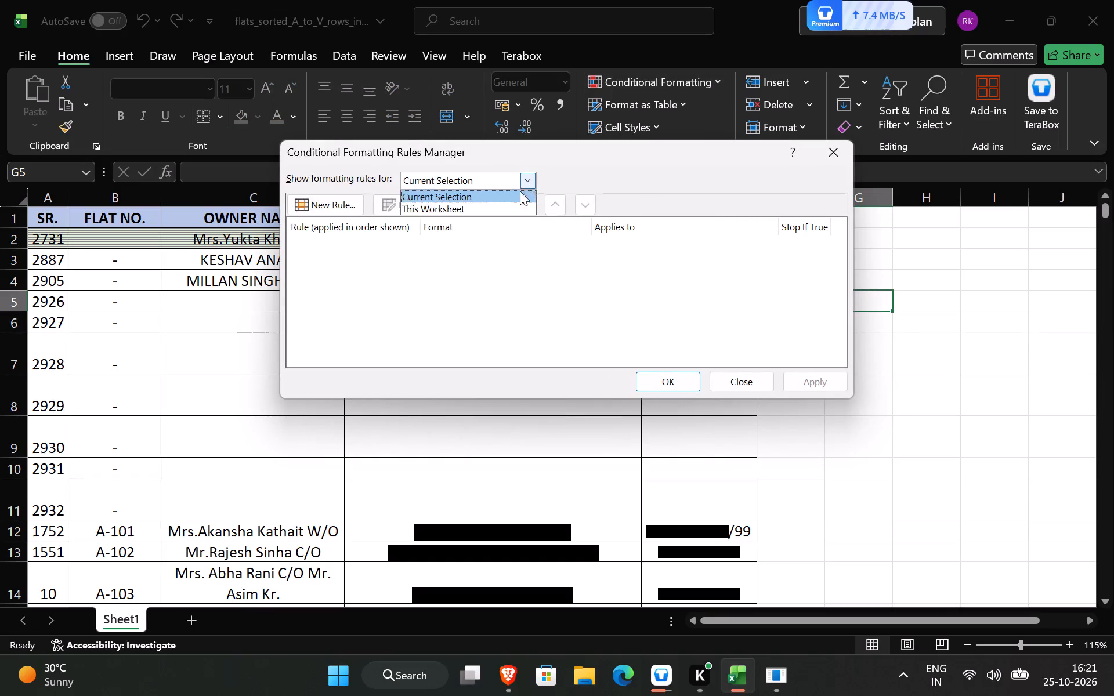
left_click(434, 302)
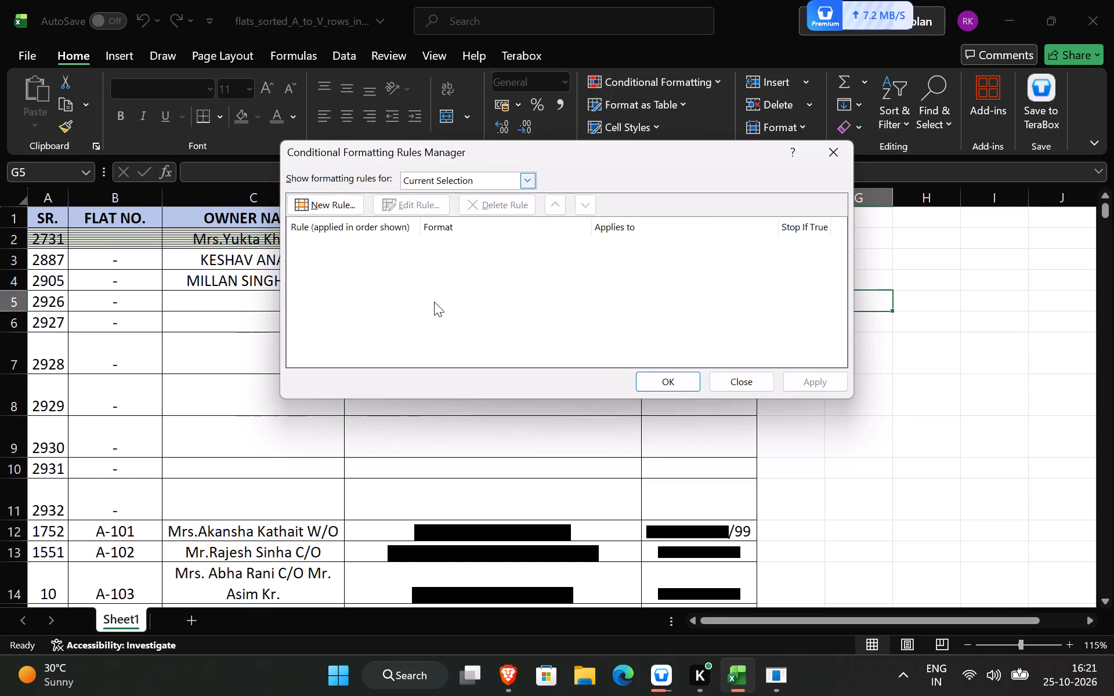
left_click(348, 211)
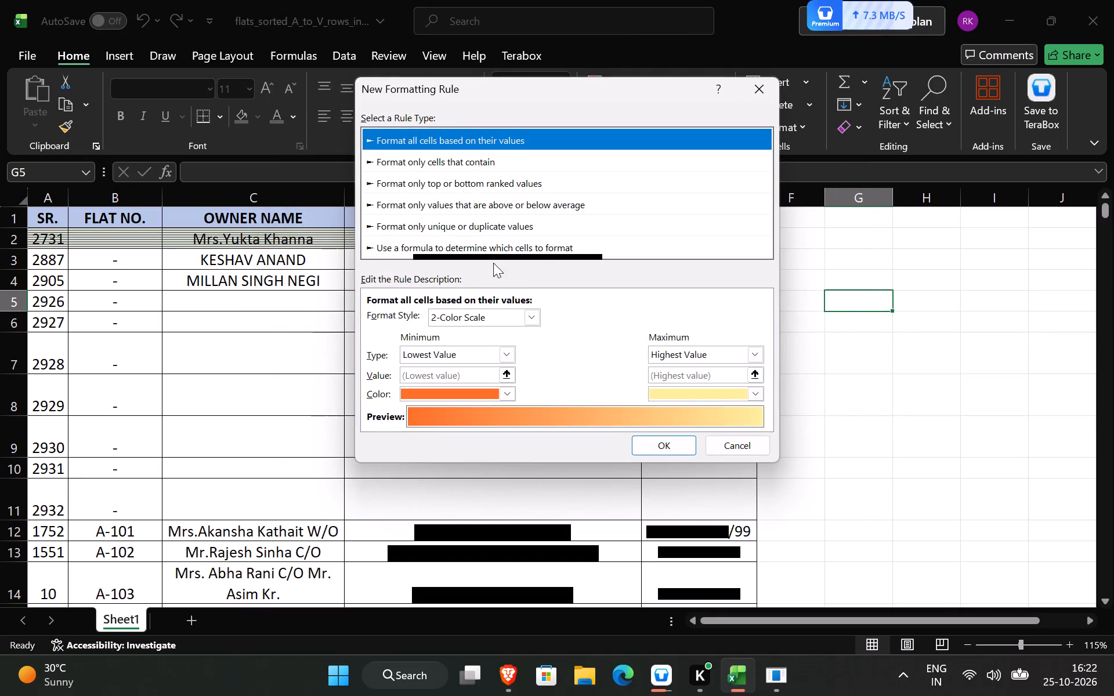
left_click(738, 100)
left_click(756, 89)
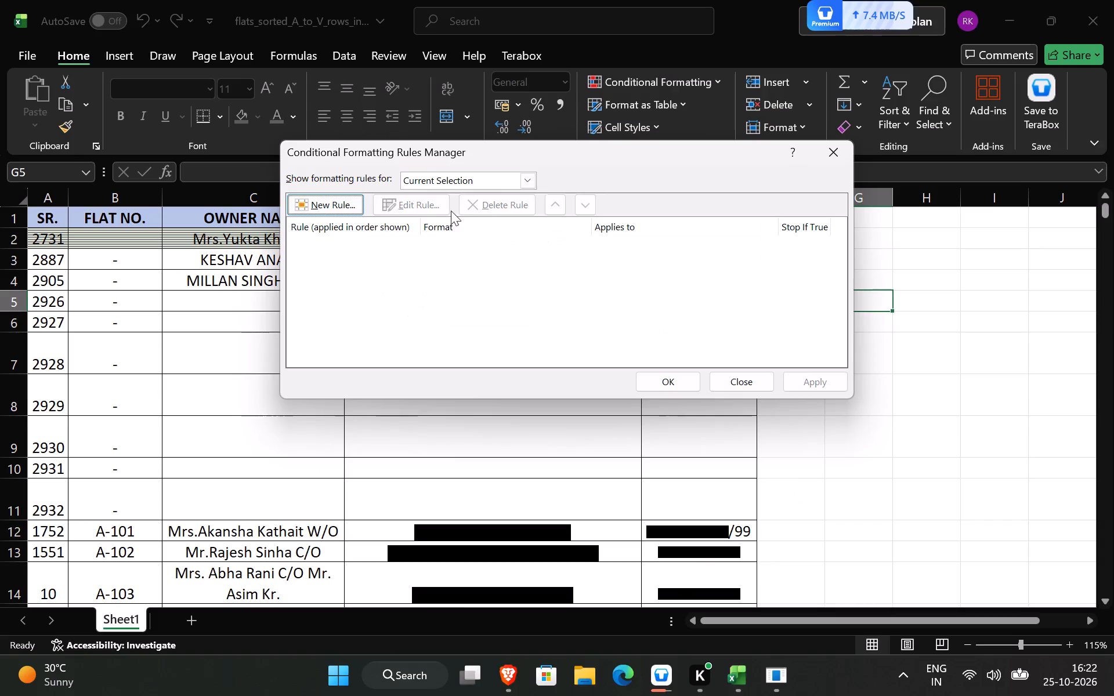
Show the formatting rules for This Worksheet, turn off Stop If True for the $C3 rule, and apply the change.
left_click(493, 170)
left_click(530, 184)
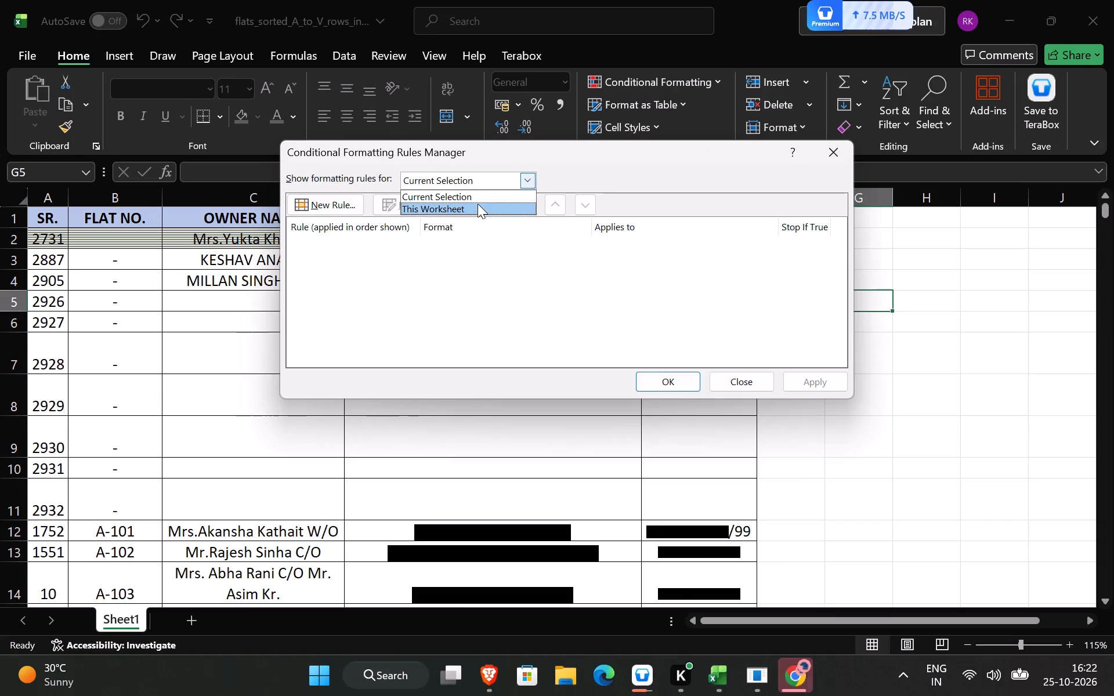
left_click(478, 203)
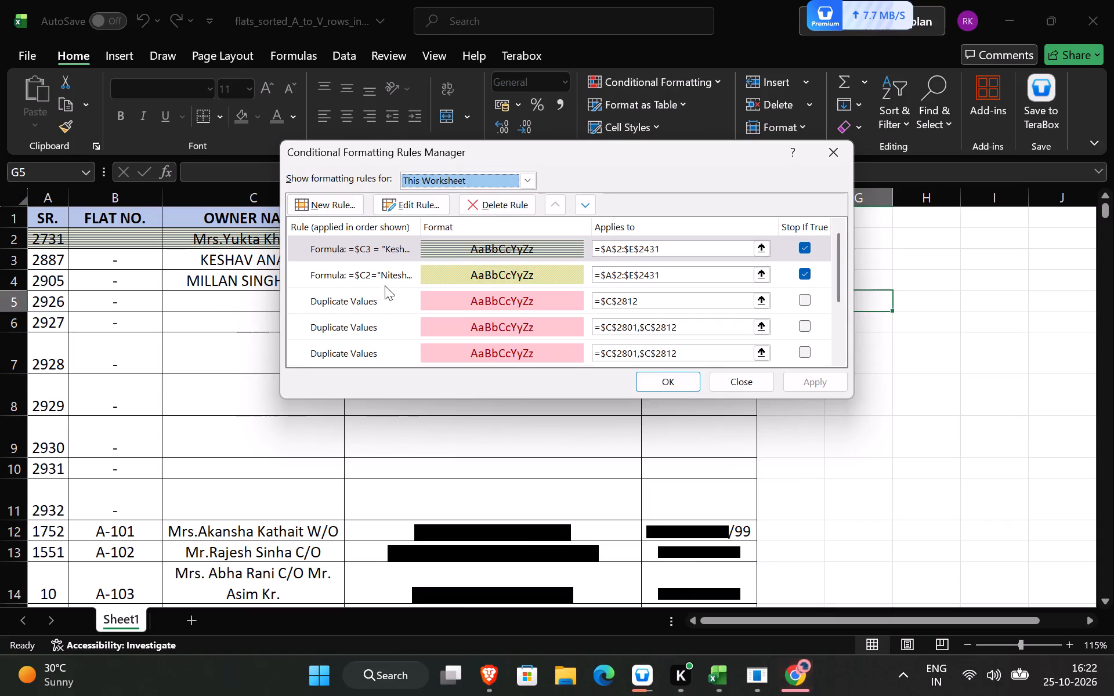
left_click(397, 253)
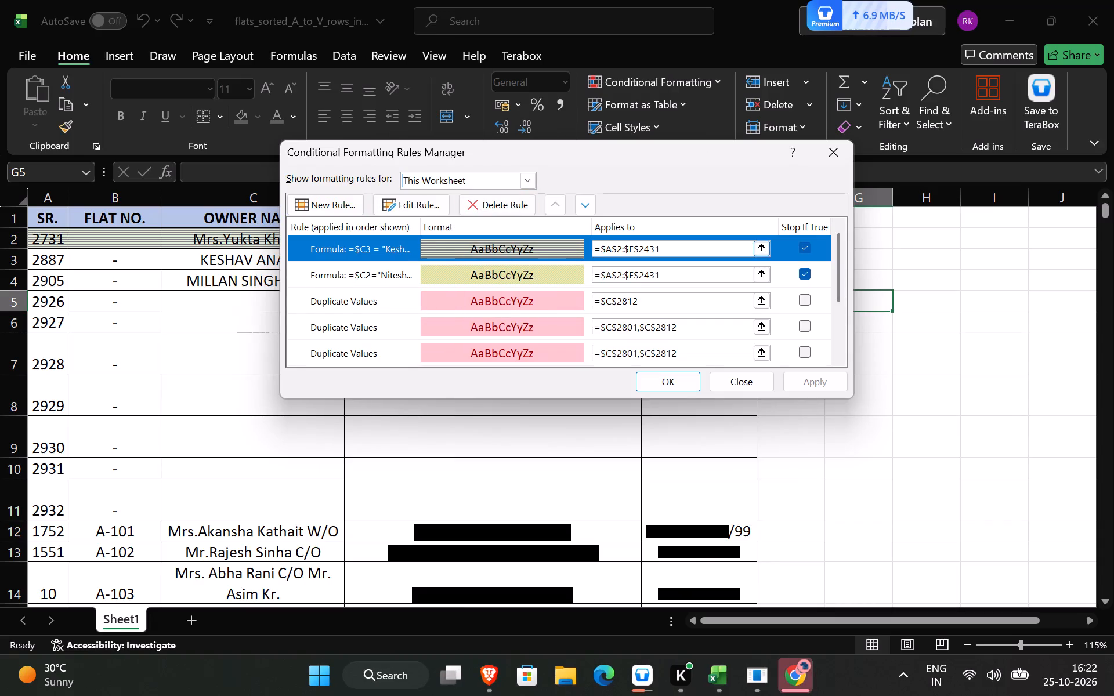
left_click(806, 244)
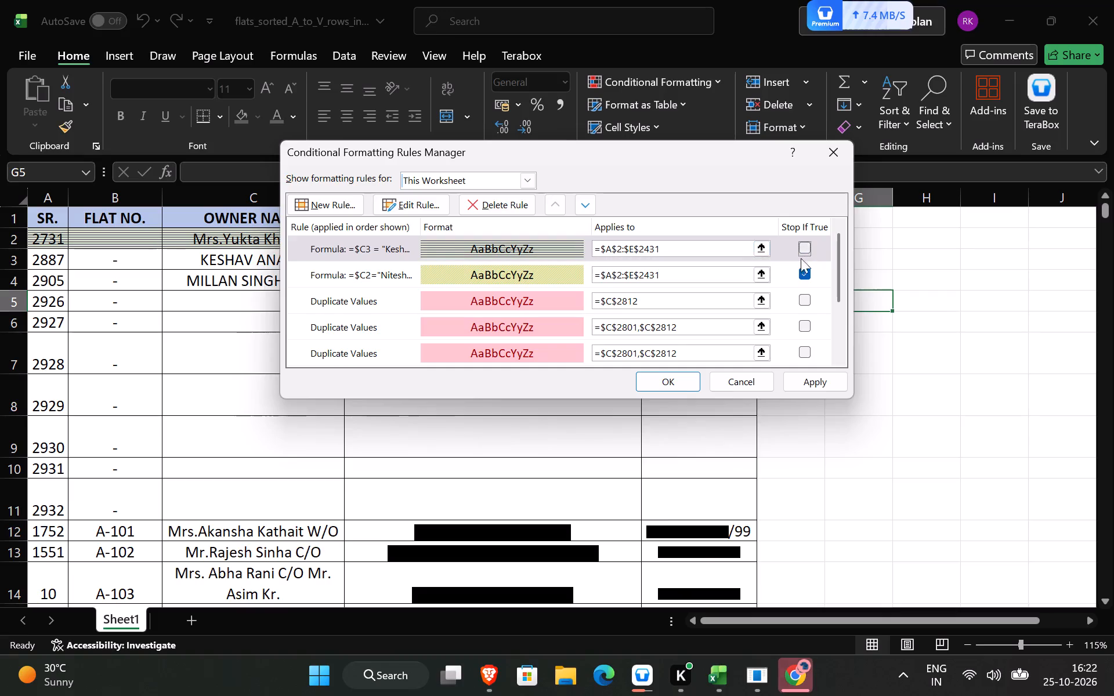
left_click(831, 382)
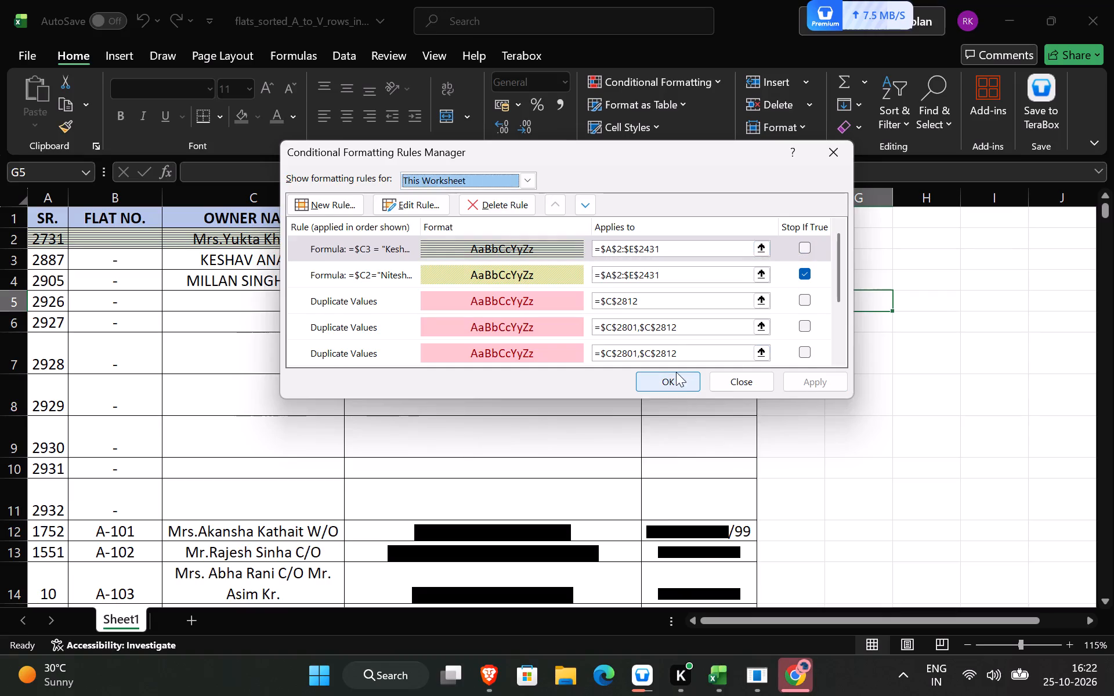
left_click(672, 376)
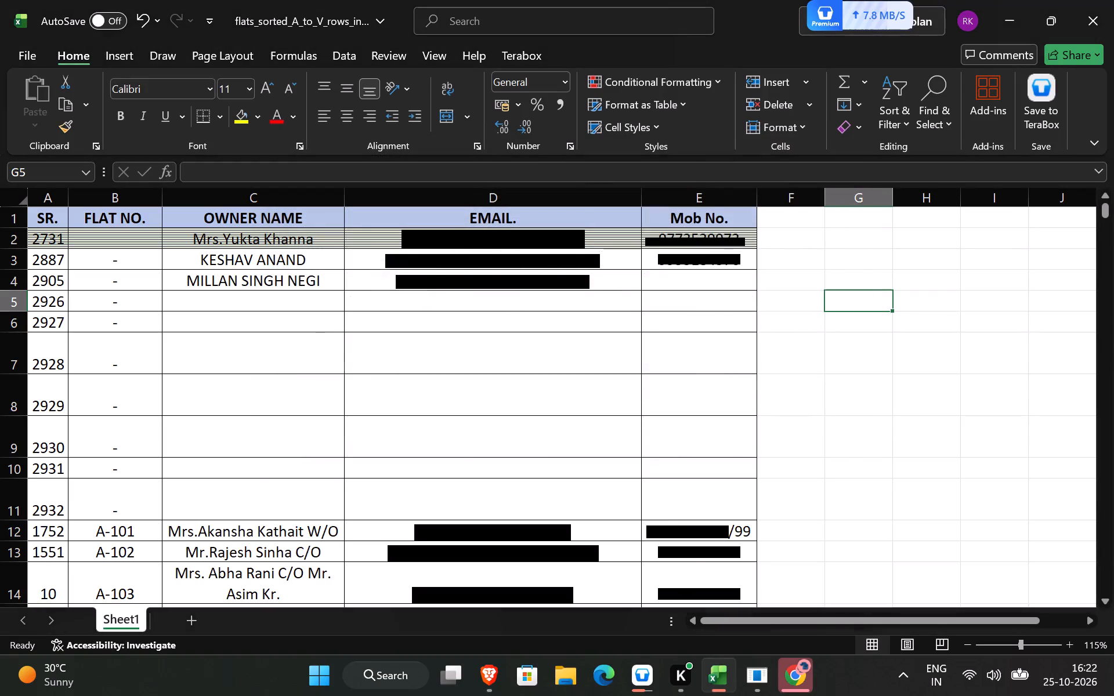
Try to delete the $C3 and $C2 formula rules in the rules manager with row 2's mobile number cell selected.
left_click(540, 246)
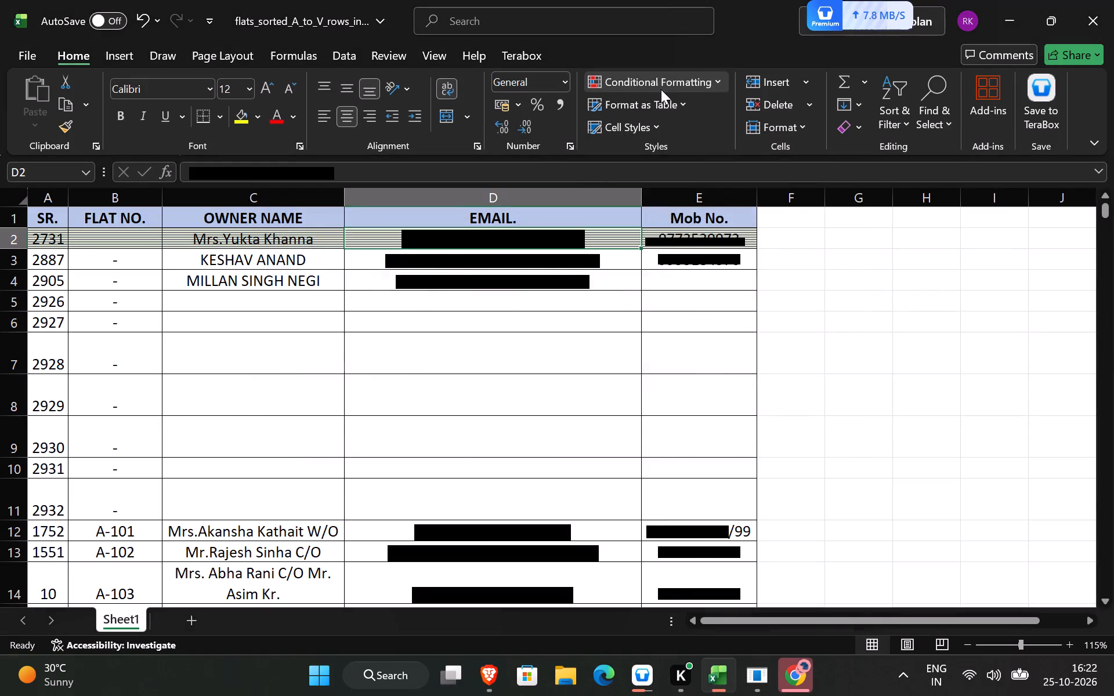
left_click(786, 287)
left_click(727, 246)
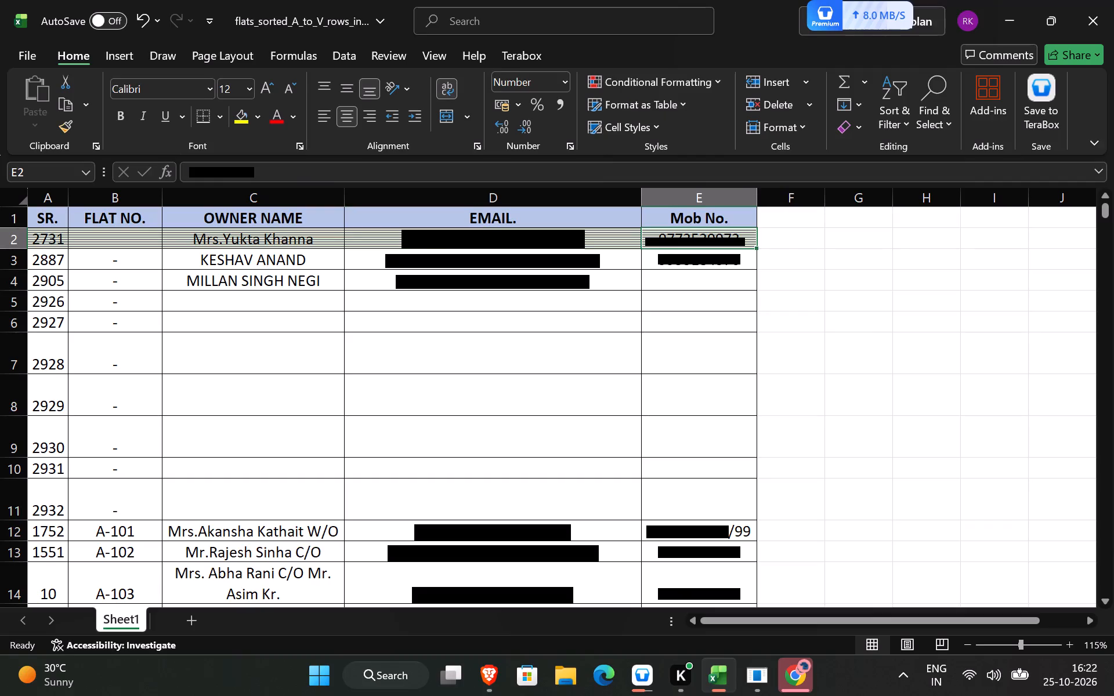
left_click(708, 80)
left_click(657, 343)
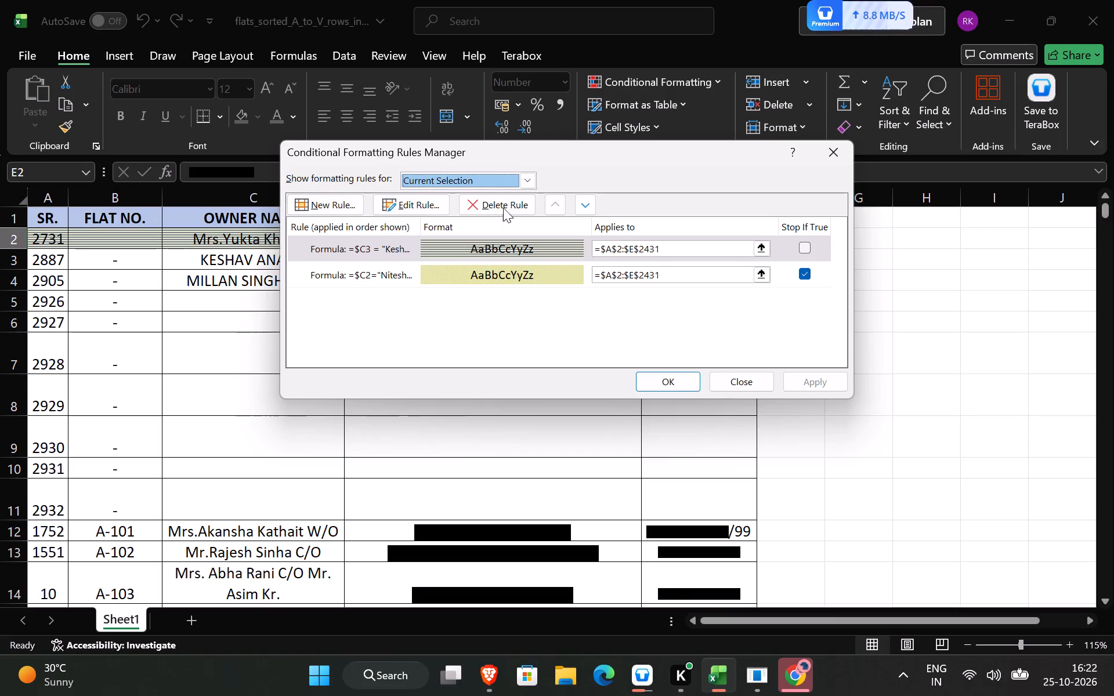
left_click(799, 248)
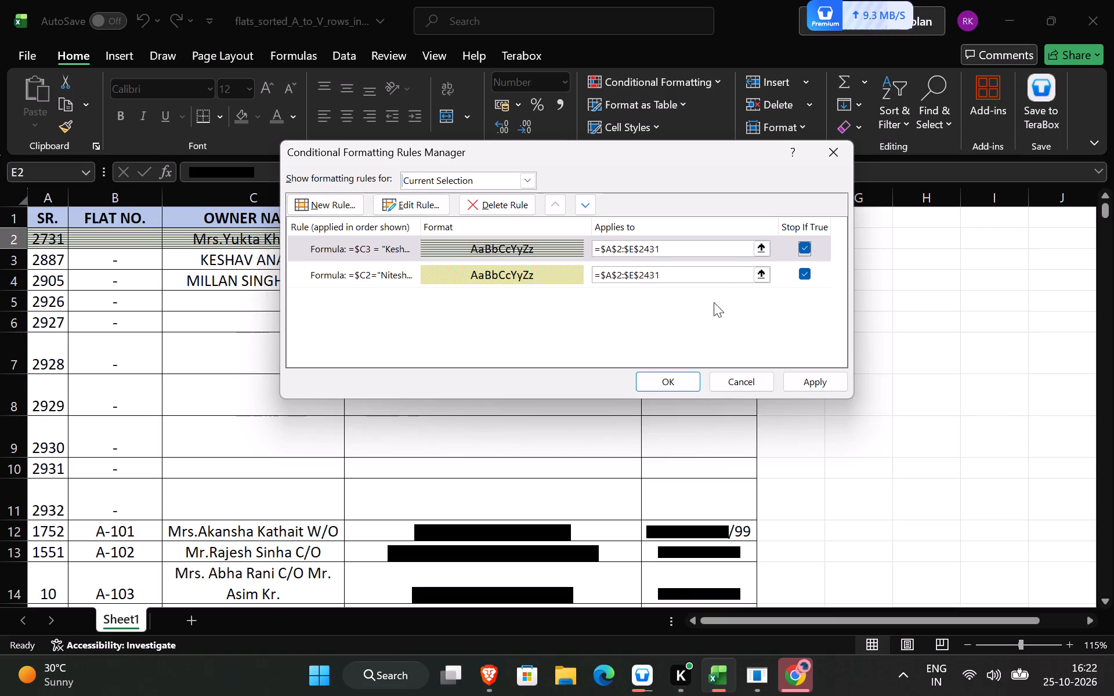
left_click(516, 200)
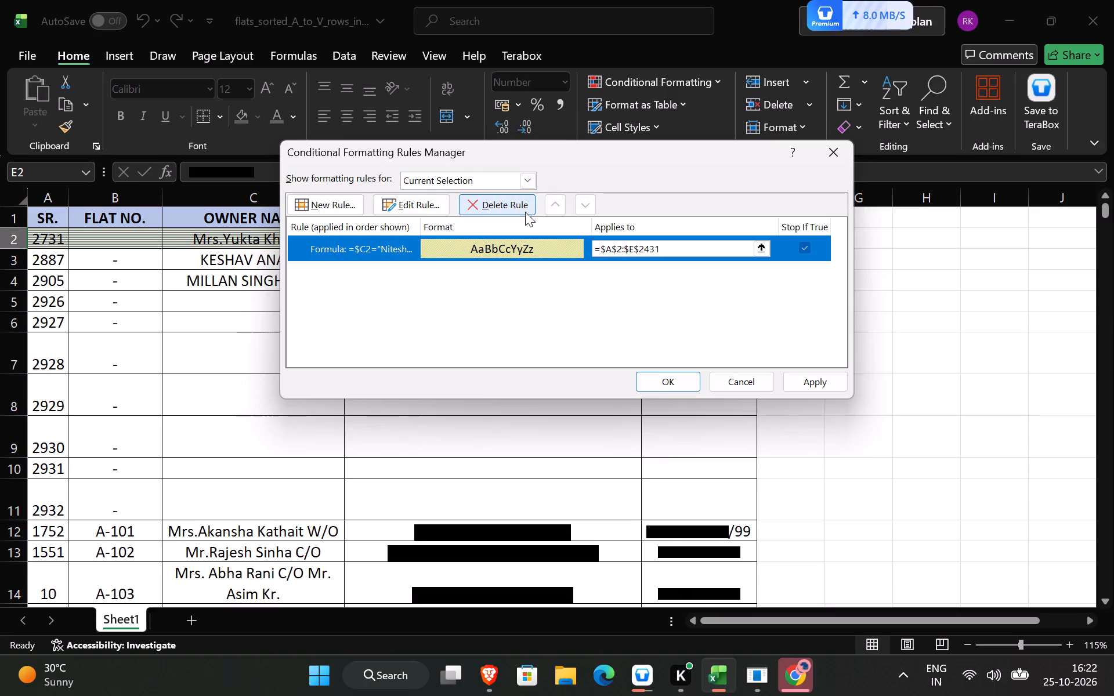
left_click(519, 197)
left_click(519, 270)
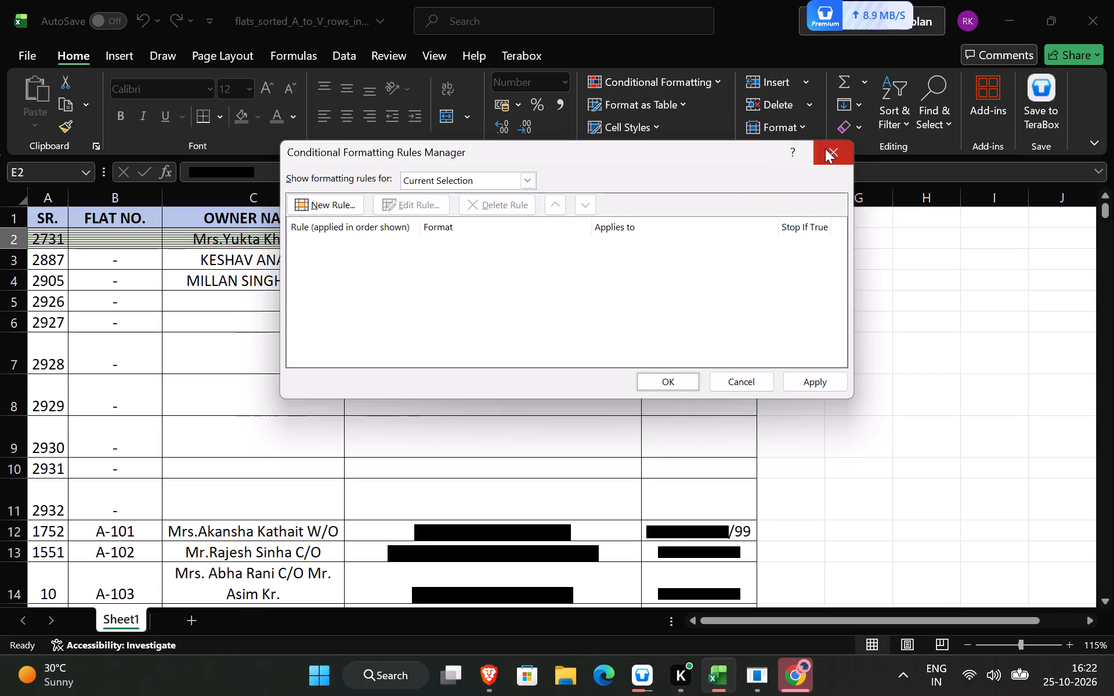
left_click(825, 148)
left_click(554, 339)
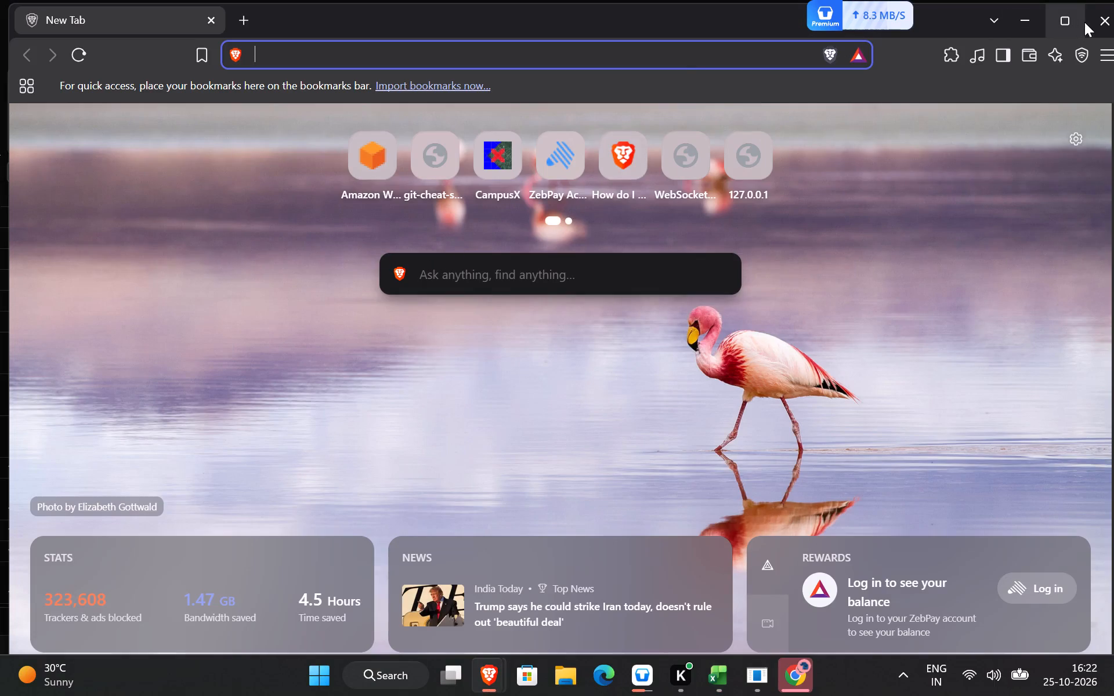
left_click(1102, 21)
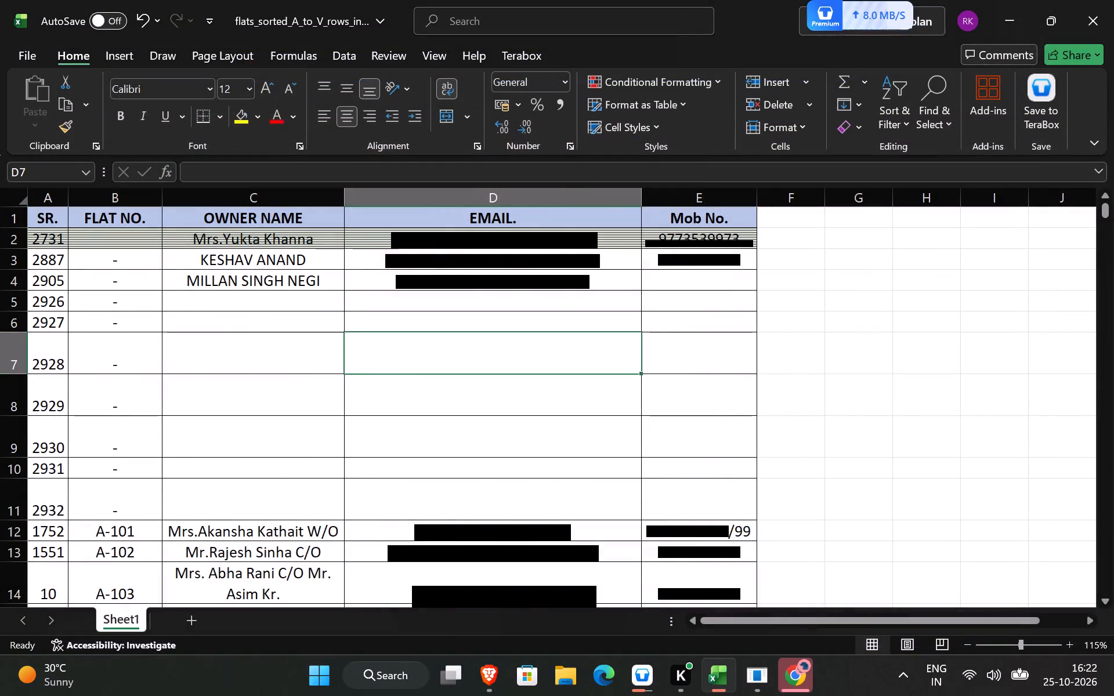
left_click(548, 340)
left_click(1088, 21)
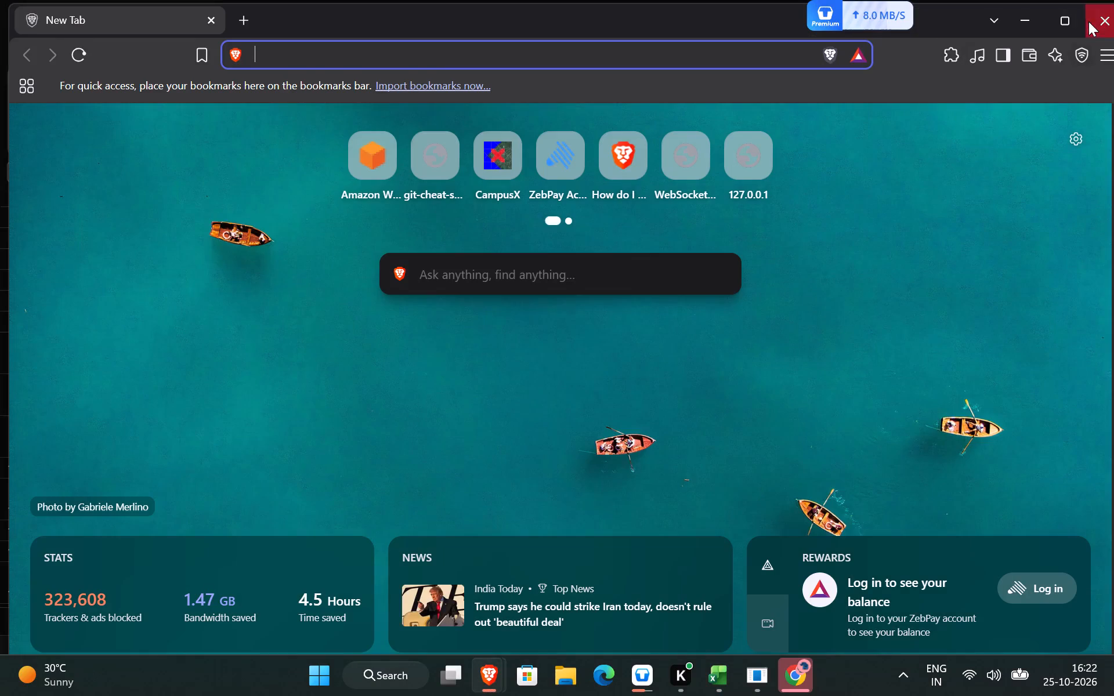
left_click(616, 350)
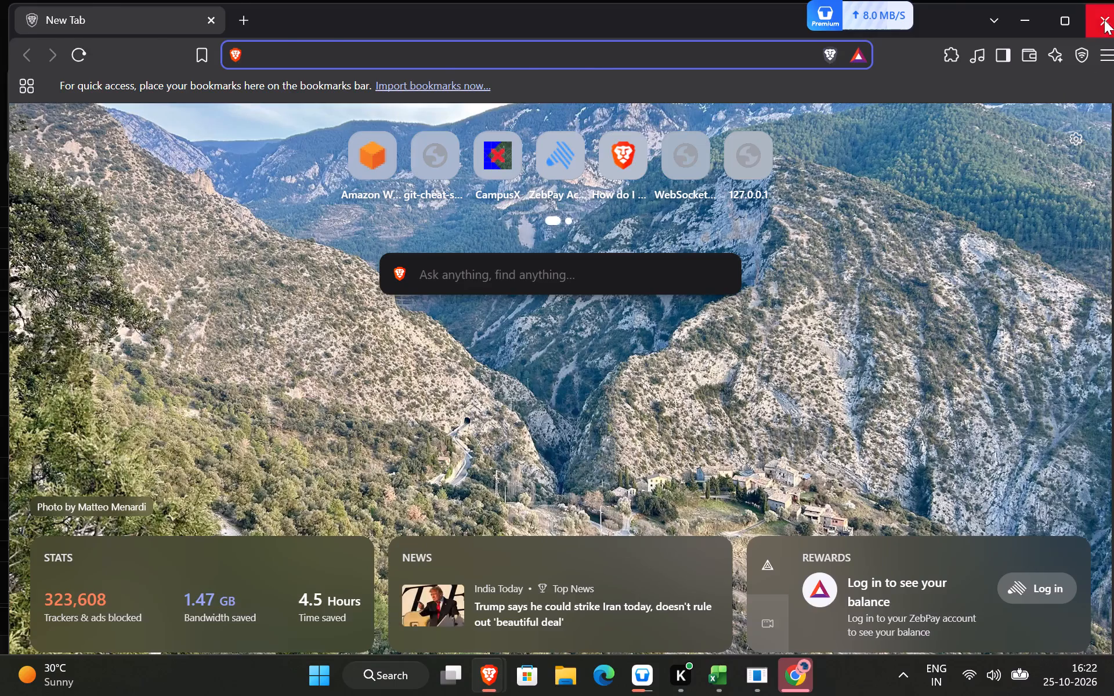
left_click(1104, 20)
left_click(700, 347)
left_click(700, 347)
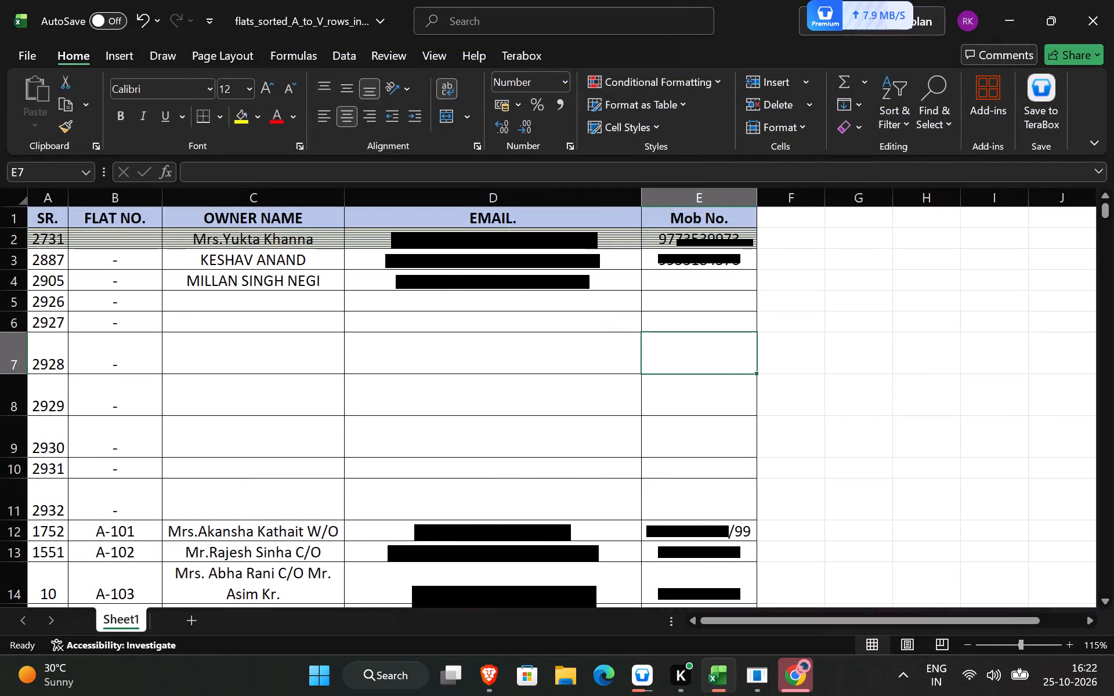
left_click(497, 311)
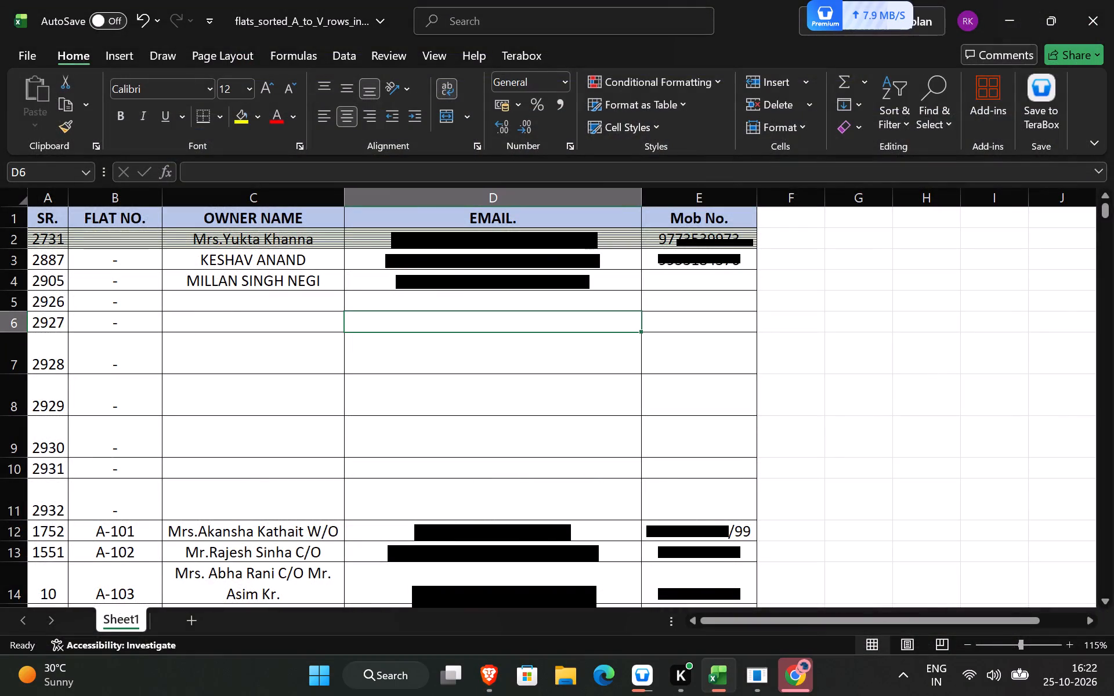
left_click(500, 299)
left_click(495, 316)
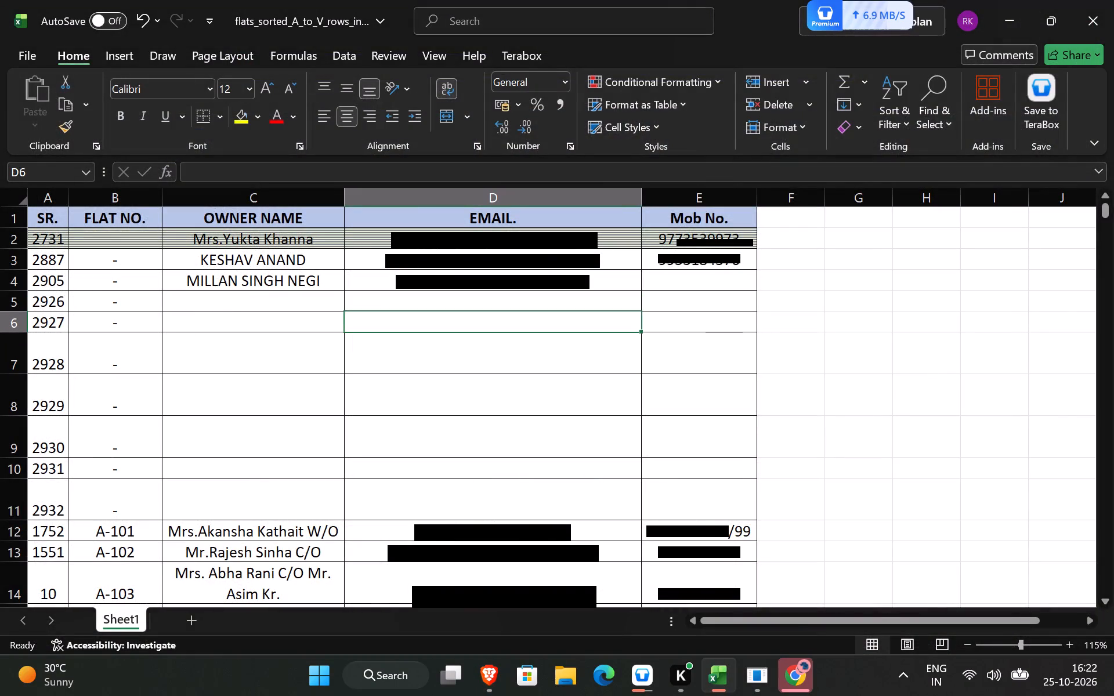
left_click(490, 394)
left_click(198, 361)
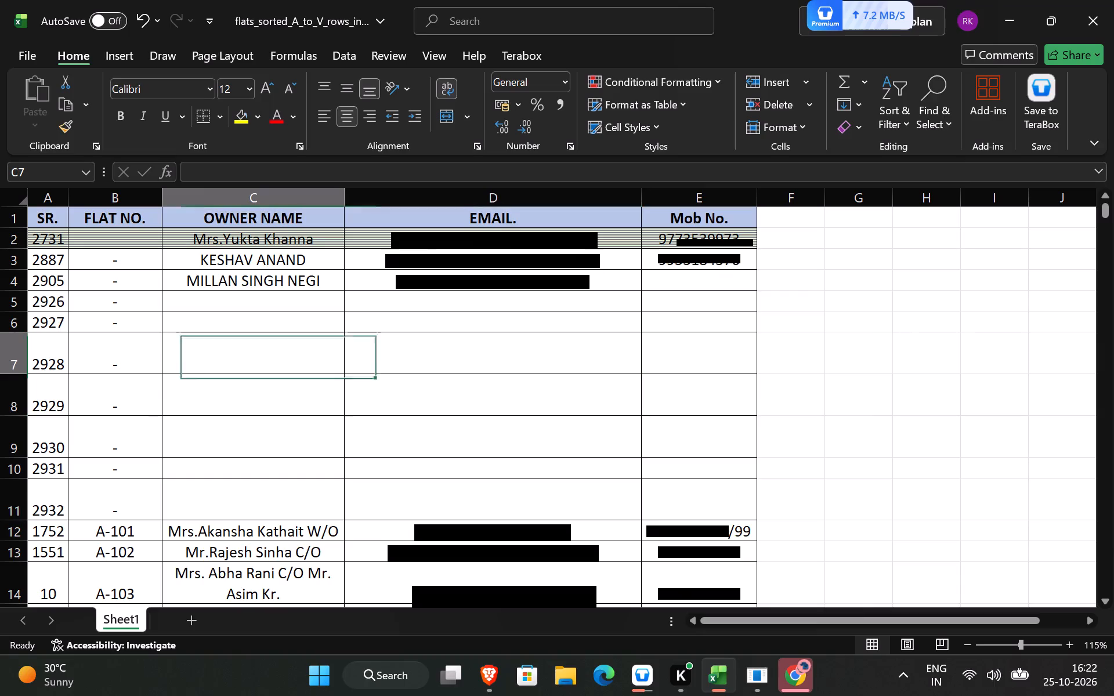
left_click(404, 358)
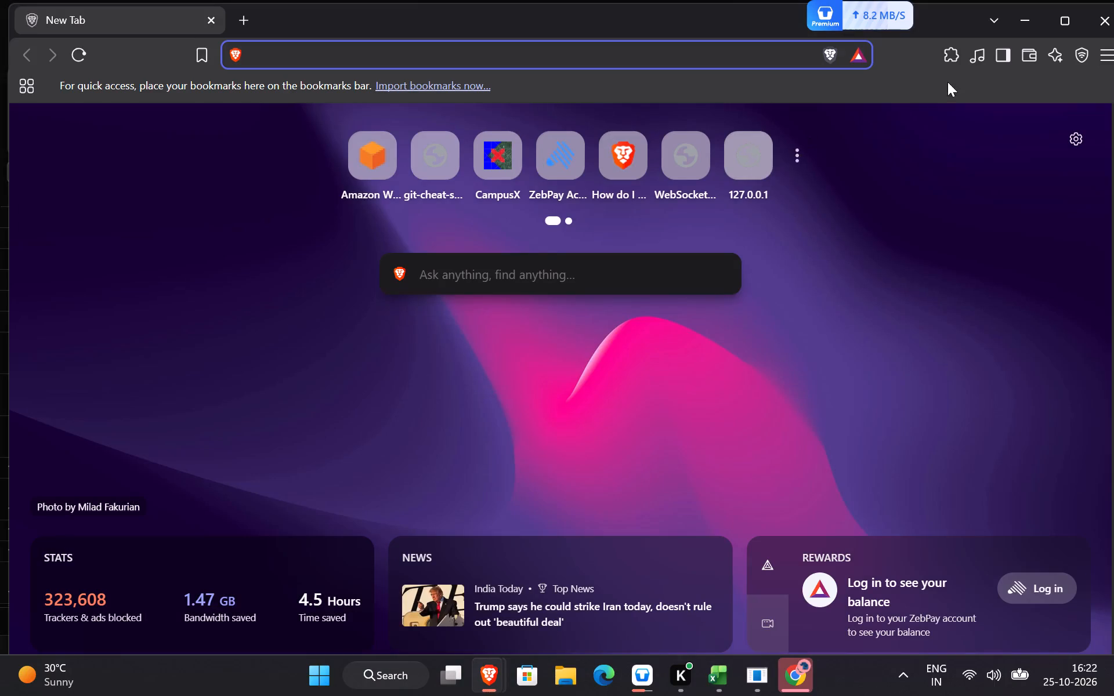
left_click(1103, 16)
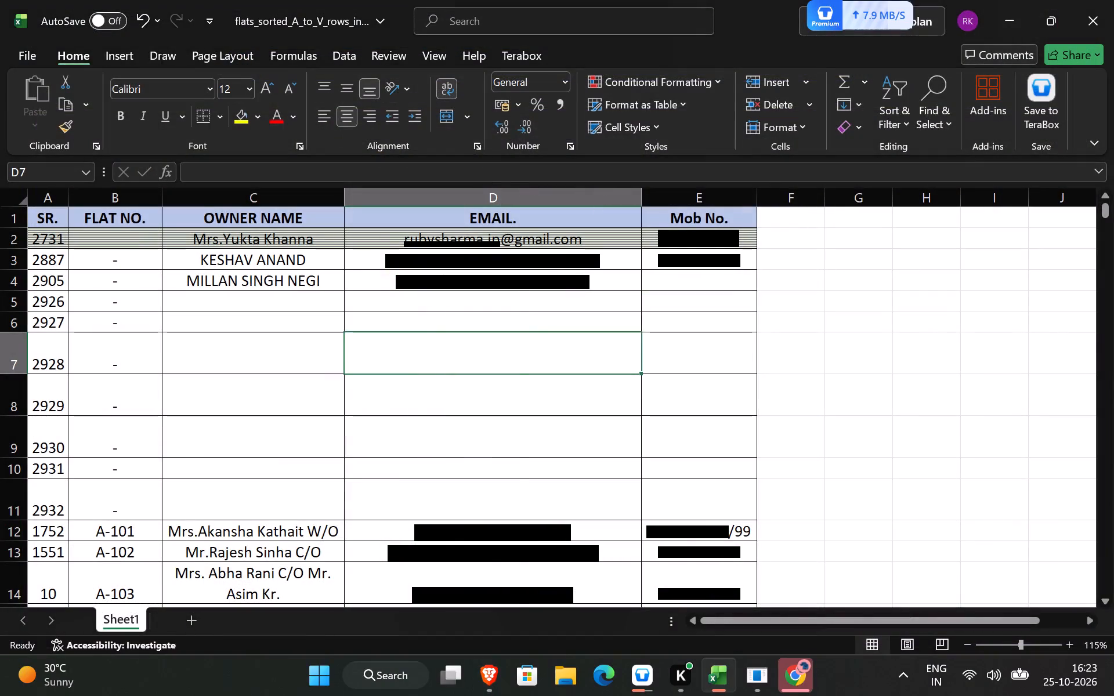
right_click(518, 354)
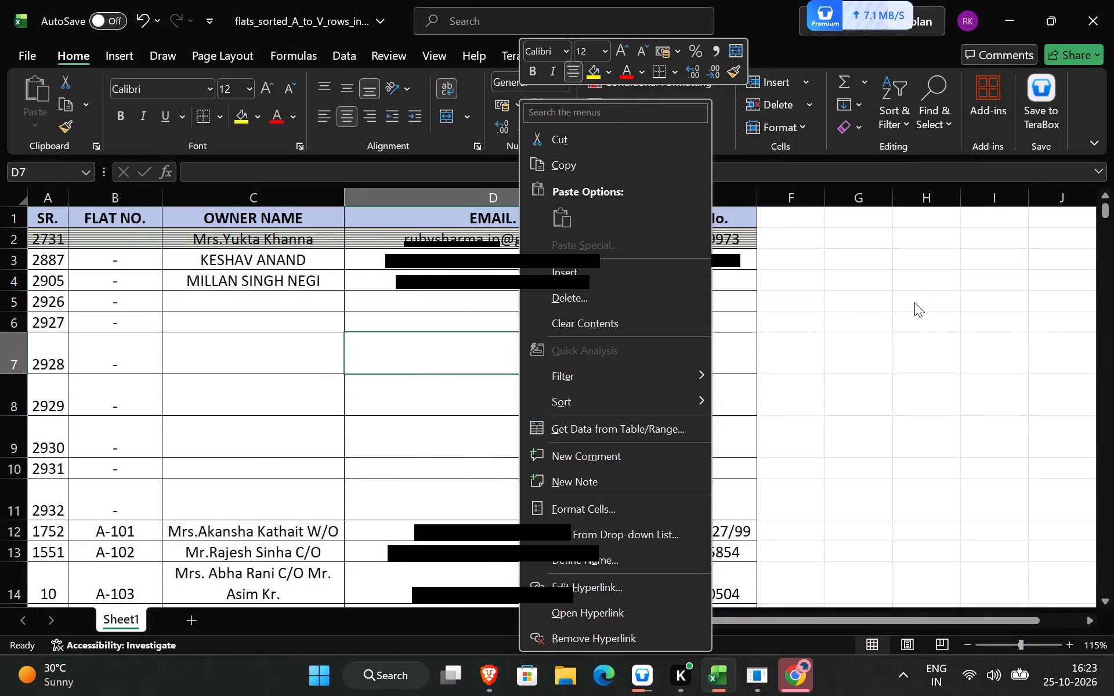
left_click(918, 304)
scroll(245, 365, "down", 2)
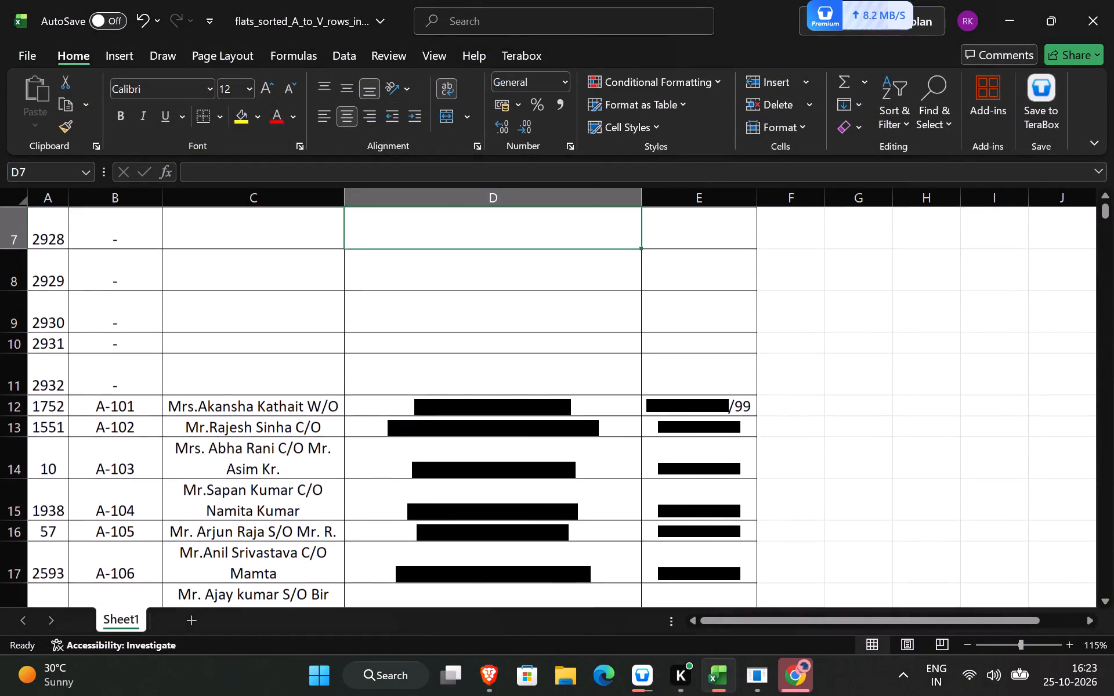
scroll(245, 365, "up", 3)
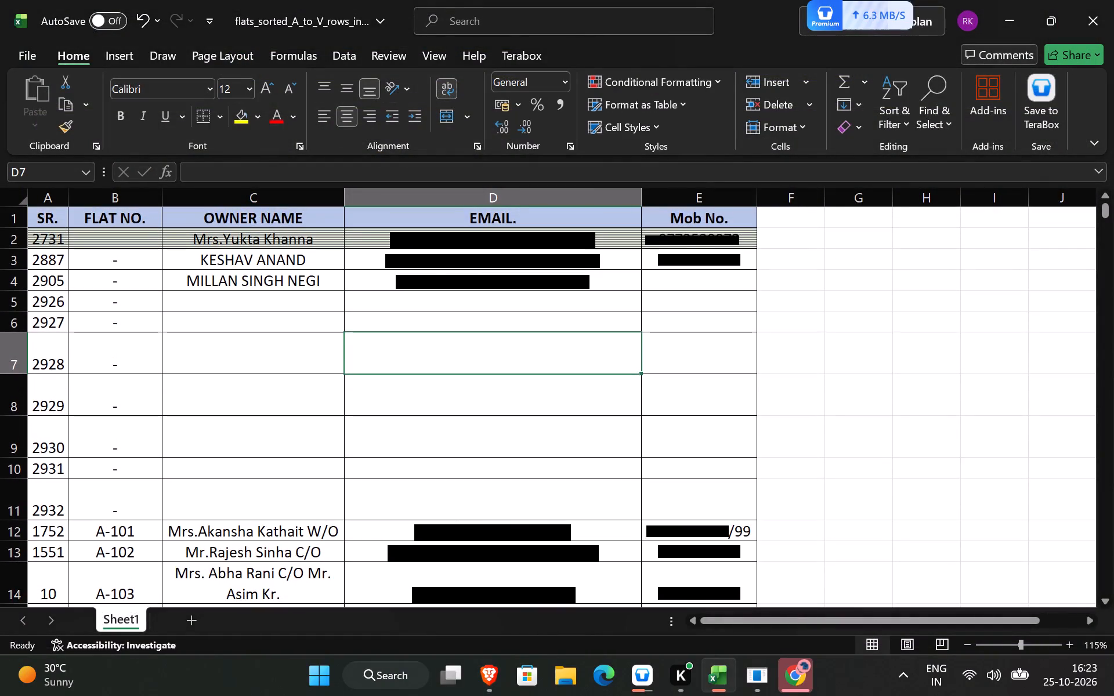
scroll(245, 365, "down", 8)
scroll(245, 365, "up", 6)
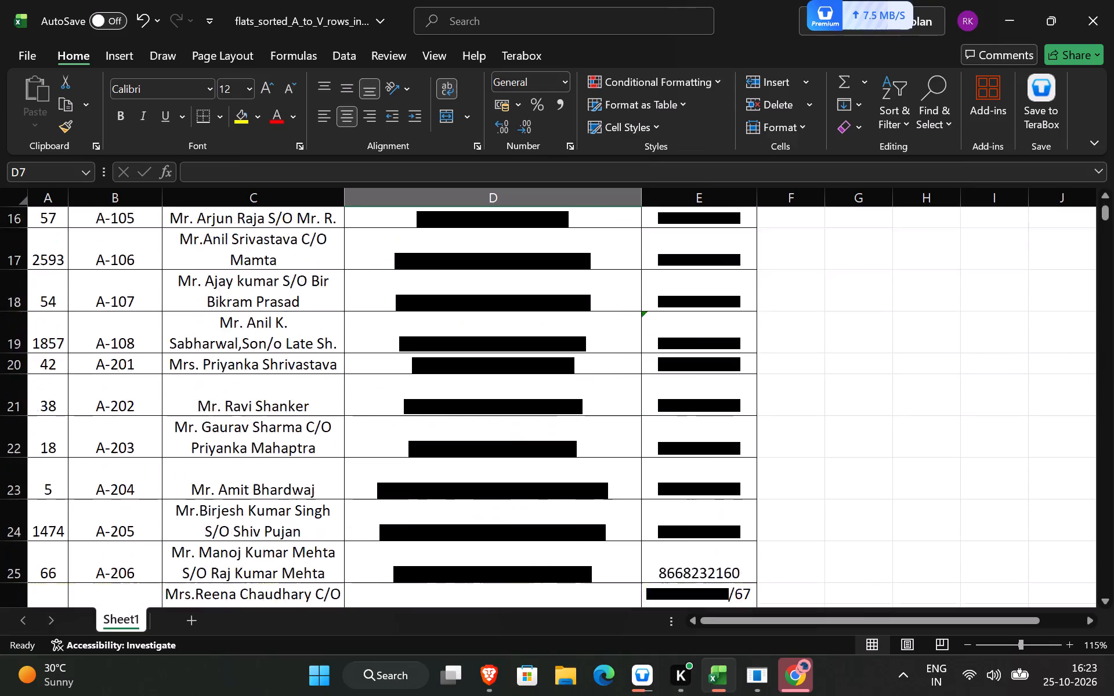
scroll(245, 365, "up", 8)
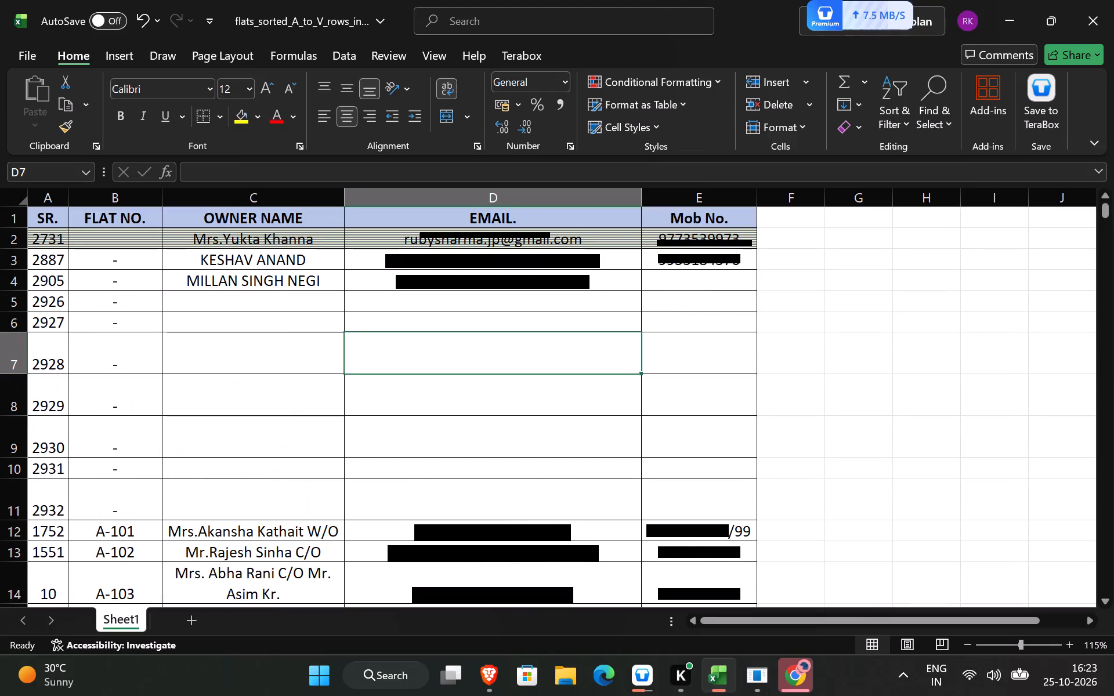
Select the whole of columns A through E, from SR. to Mob No.
left_click(51, 220)
left_click(51, 220)
left_click(50, 201)
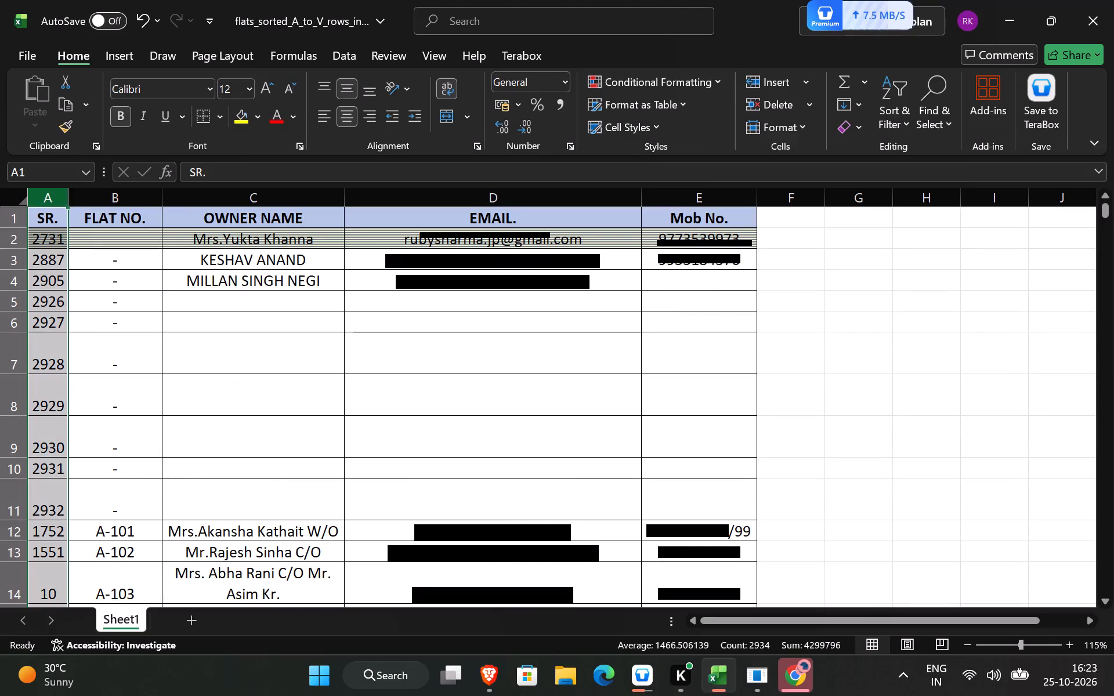
left_click(125, 194)
left_click_drag(55, 204, 411, 193)
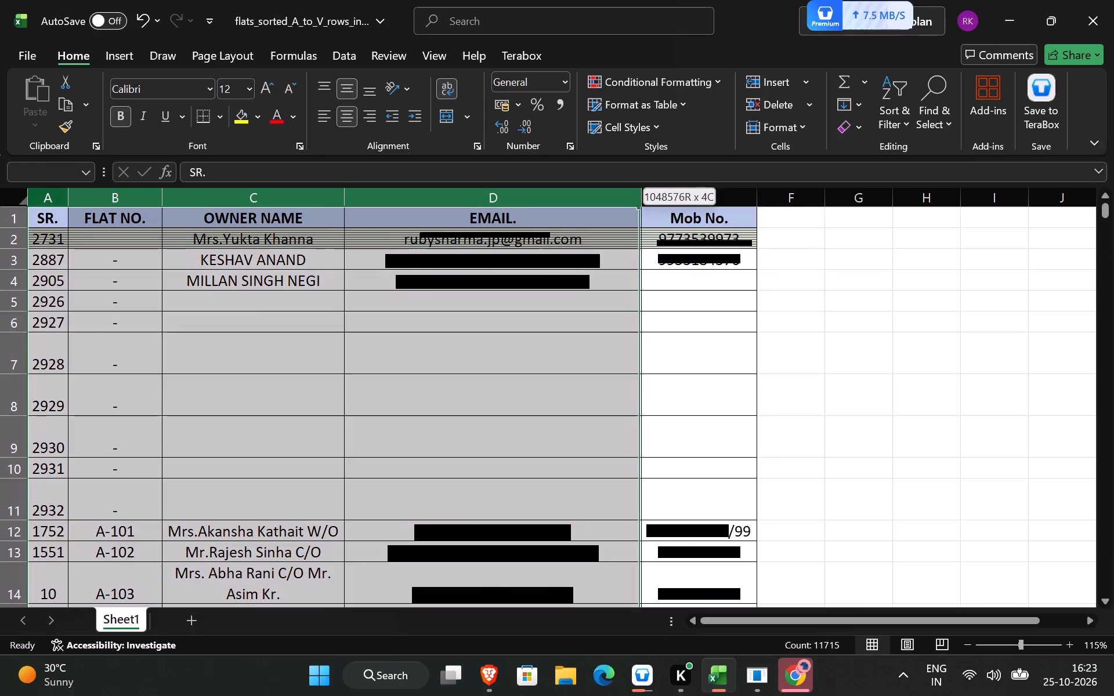
left_click_drag(411, 193, 654, 201)
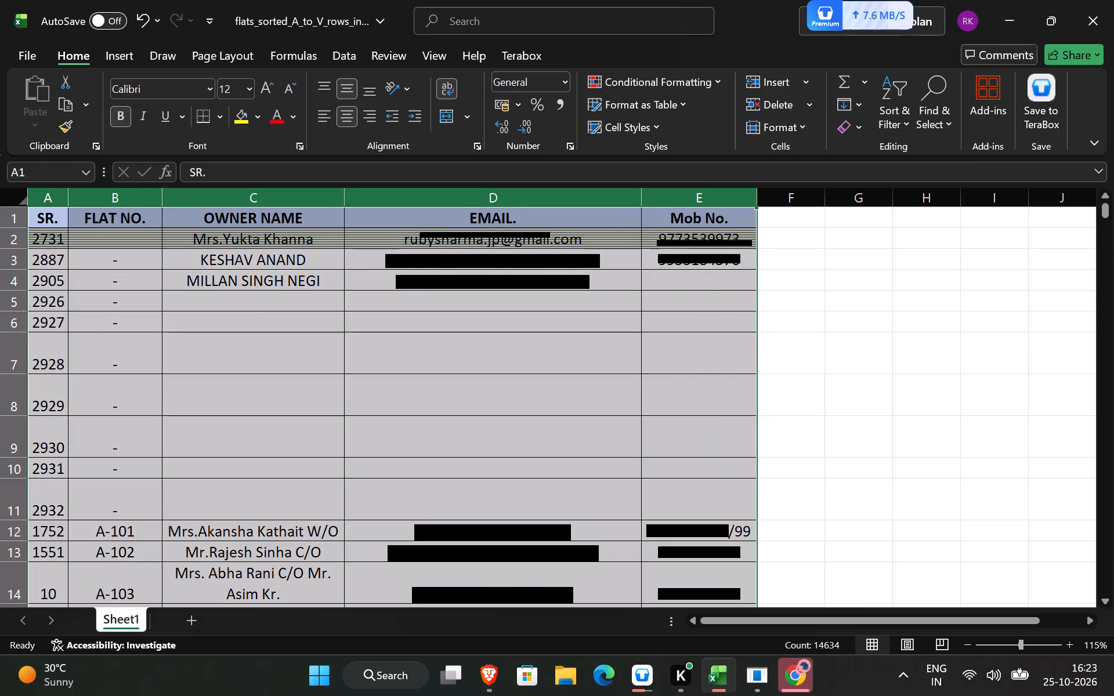